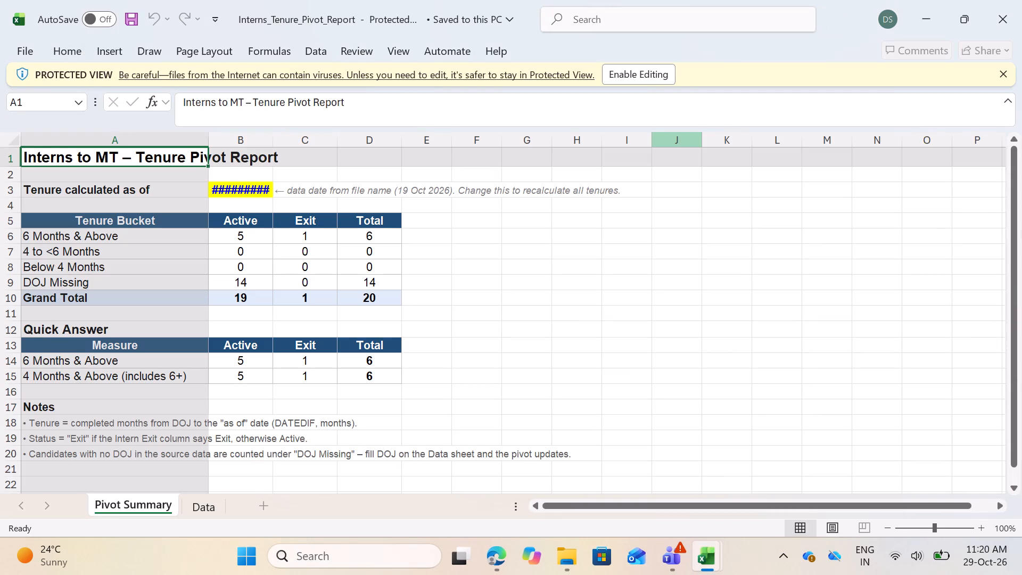
pyautogui.click(648, 76)
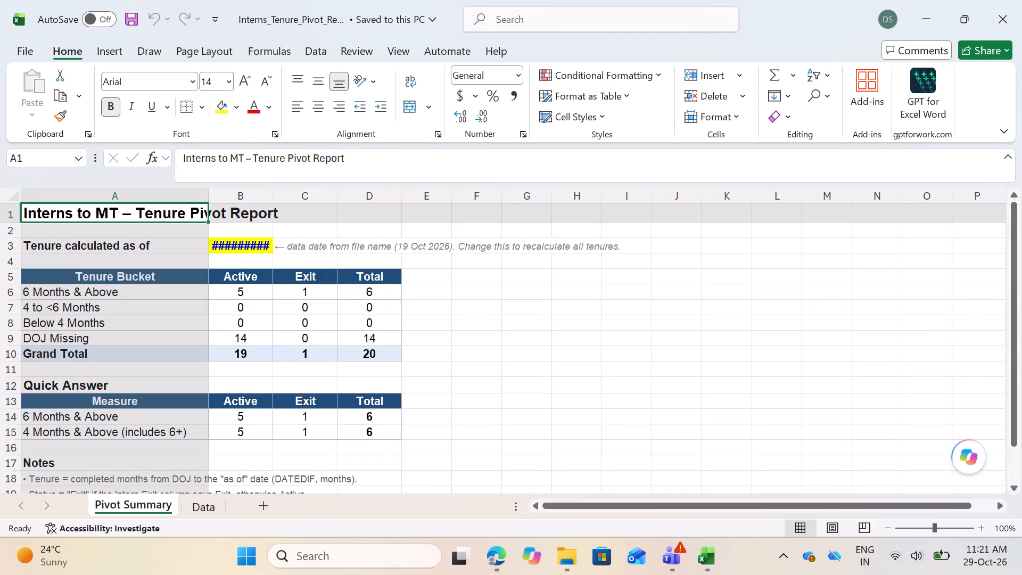
# Autofit column B on the Pivot Summary sheet so the "Tenure calculated as of" date fits.
pyautogui.doubleClick(274, 199)
pyautogui.click(494, 354)
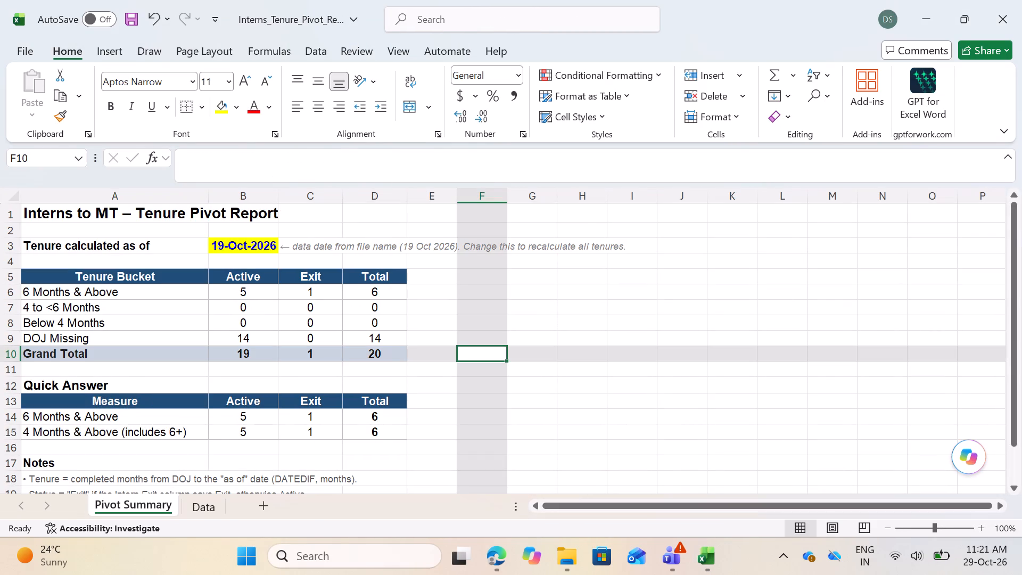
# Move the Data sheet ahead of the Pivot Summary sheet in the report workbook.
pyautogui.scroll(-3, 326, 414)
pyautogui.scroll(13, 225, 453)
pyautogui.moveTo(194, 503); pyautogui.dragTo(135, 500)
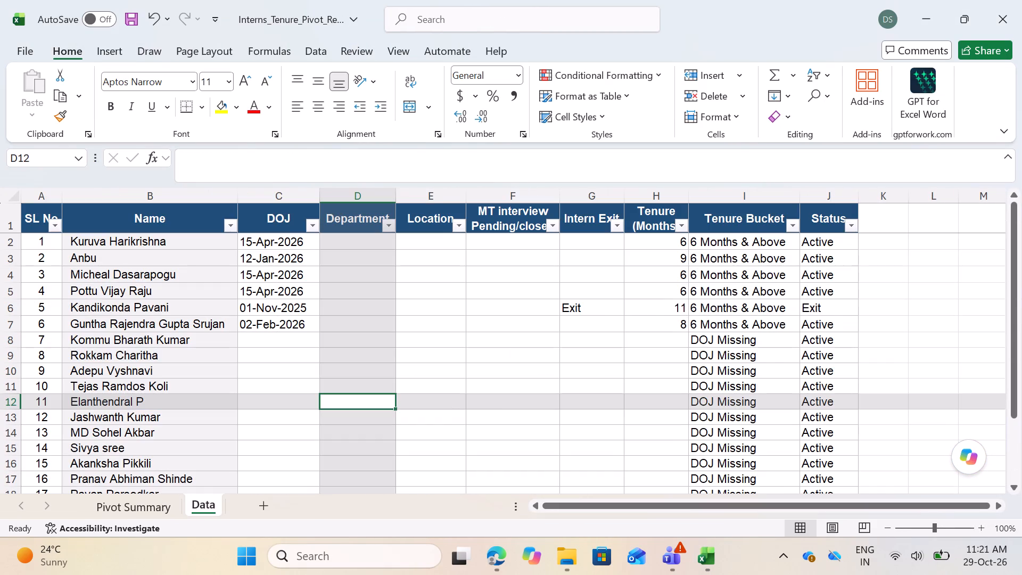
pyautogui.moveTo(135, 500); pyautogui.dragTo(123, 503)
# Review the report's Pivot Summary and Data sheets and compare them with the intern list in the Intern to MT Data workbook.
pyautogui.click(159, 504)
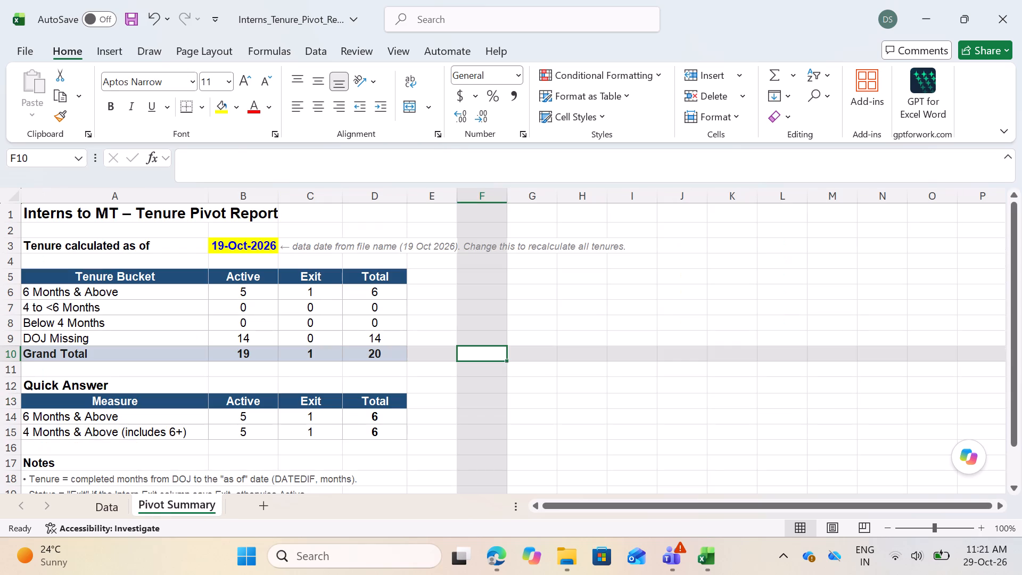
pyautogui.click(115, 508)
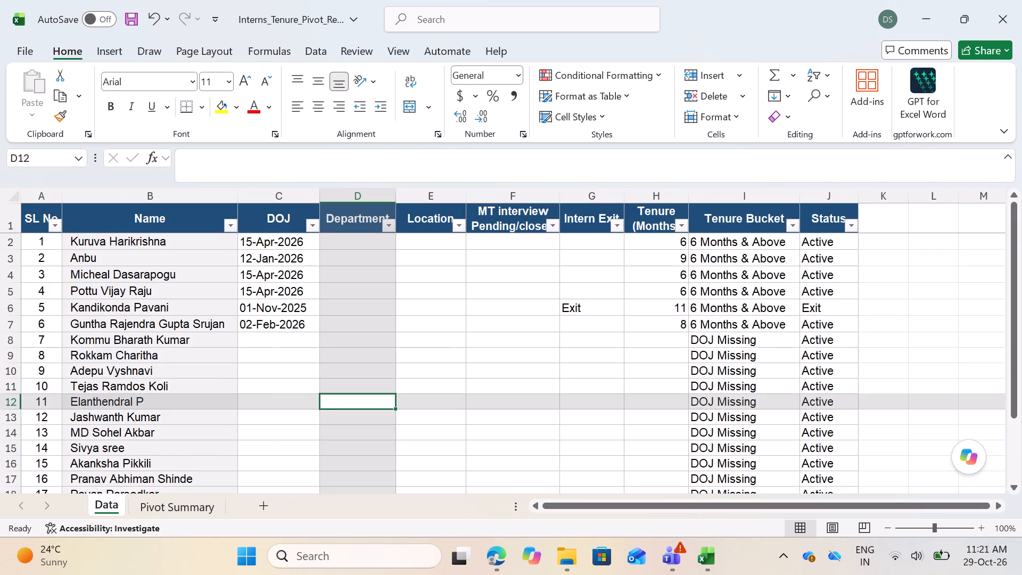
pyautogui.scroll(2, 464, 384)
pyautogui.scroll(-3, 464, 384)
pyautogui.scroll(2, 464, 384)
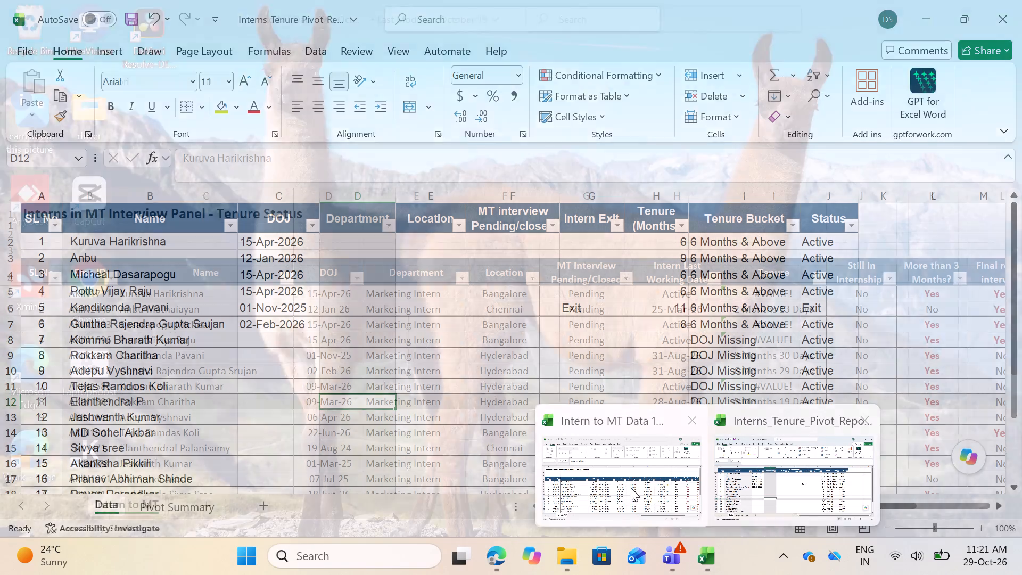
pyautogui.click(631, 488)
pyautogui.scroll(-8, 549, 423)
pyautogui.scroll(4, 565, 407)
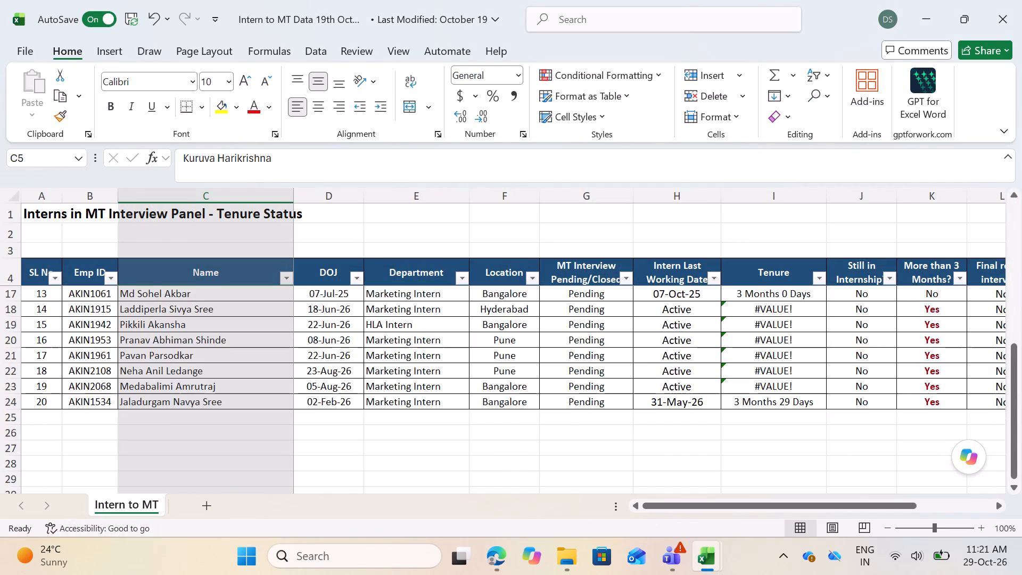
pyautogui.scroll(16, 565, 406)
pyautogui.click(709, 545)
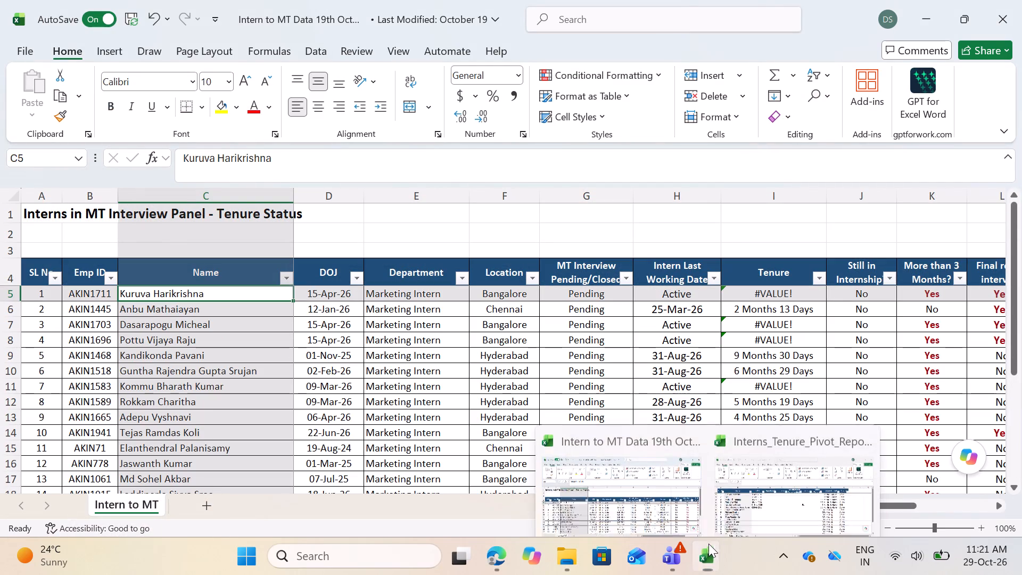
# Copy the Pivot Summary report, columns A to I from the title past the notes, into a new sheet of the Intern to MT Data workbook.
pyautogui.click(786, 456)
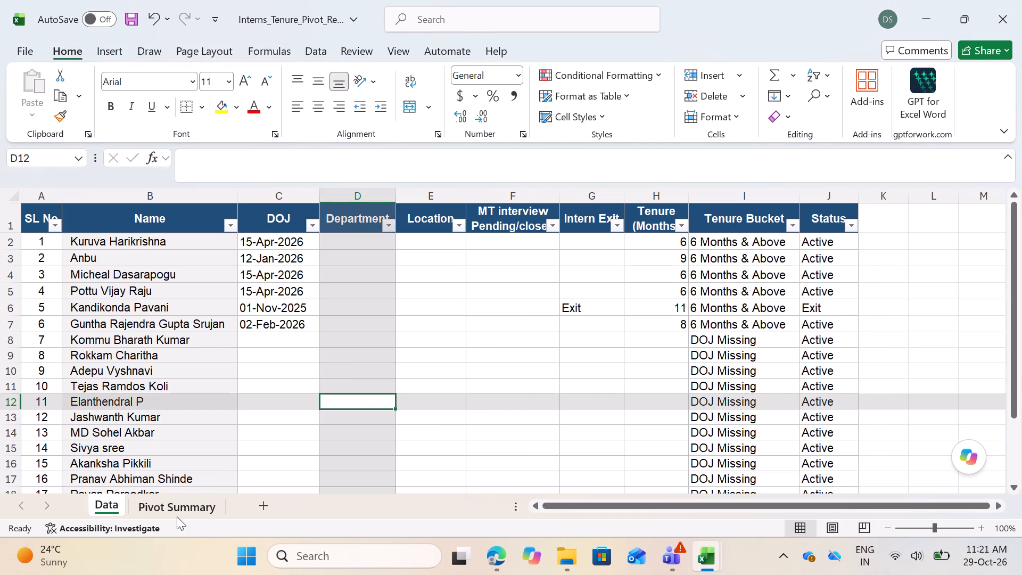
pyautogui.click(177, 513)
pyautogui.click(60, 220)
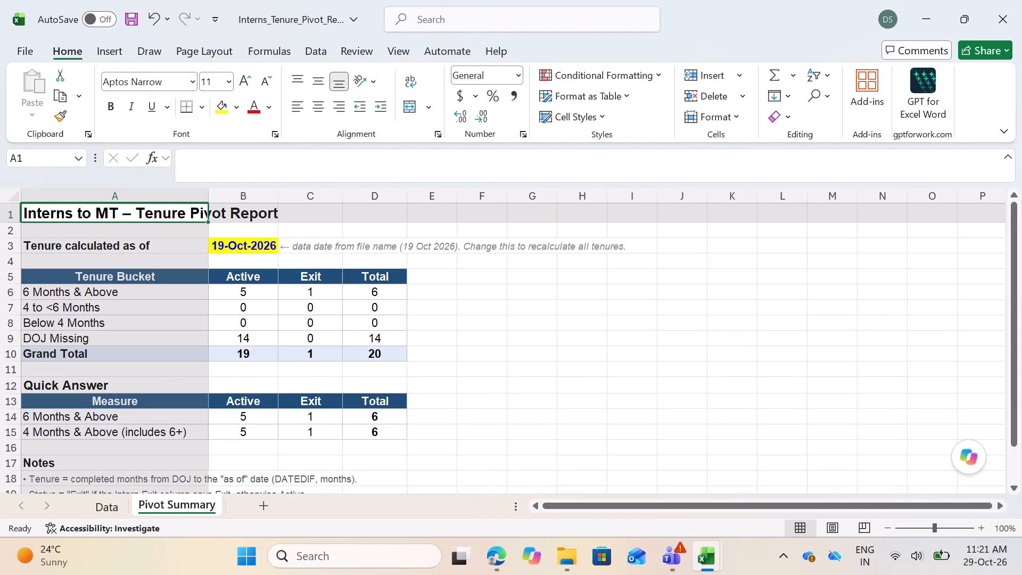
pyautogui.hotkey('ctrl', 'a')
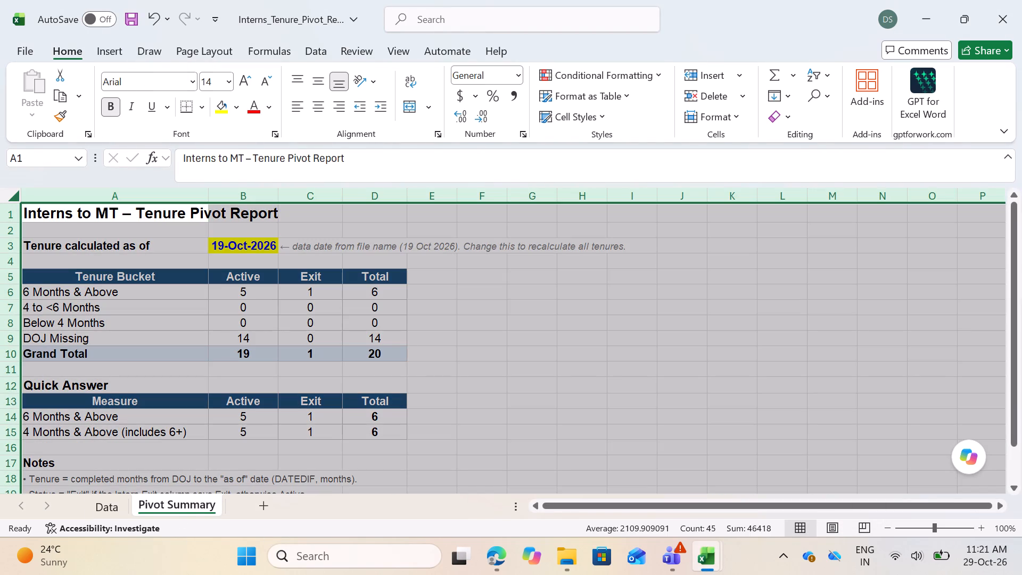
pyautogui.click(515, 358)
pyautogui.moveTo(35, 213); pyautogui.dragTo(628, 564)
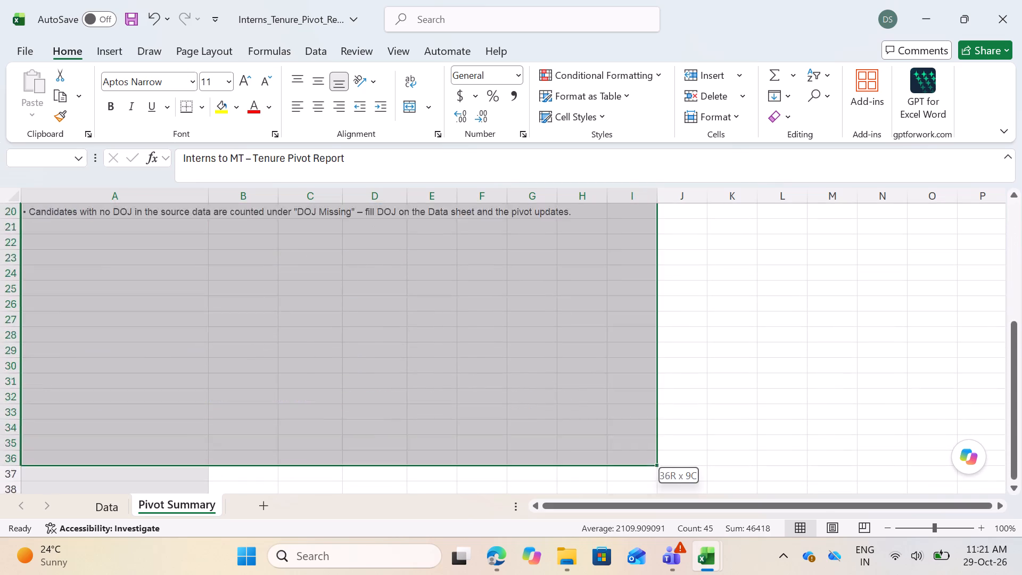
pyautogui.moveTo(628, 564); pyautogui.dragTo(645, 189)
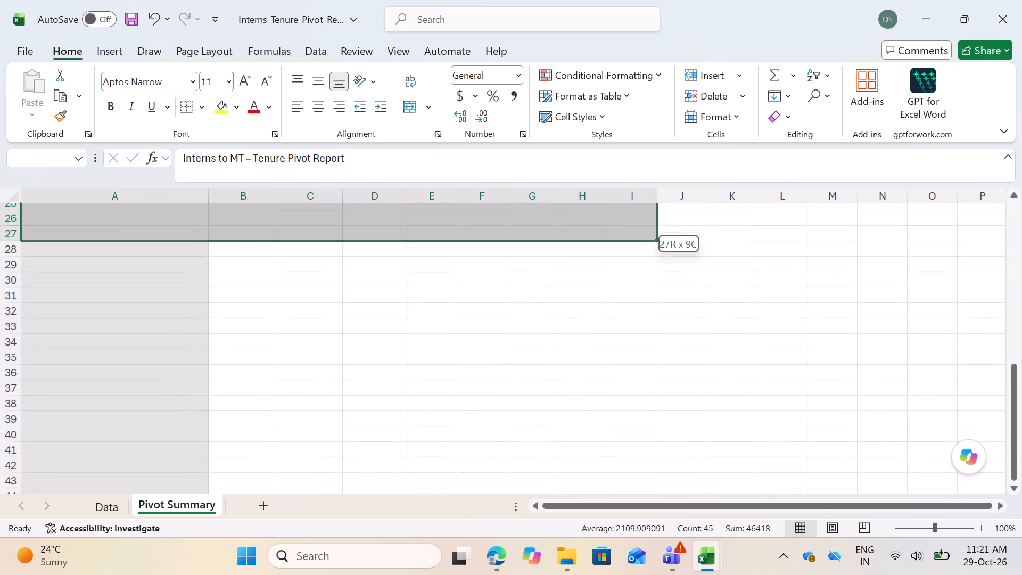
pyautogui.moveTo(645, 189); pyautogui.dragTo(647, 233)
pyautogui.scroll(16, 639, 272)
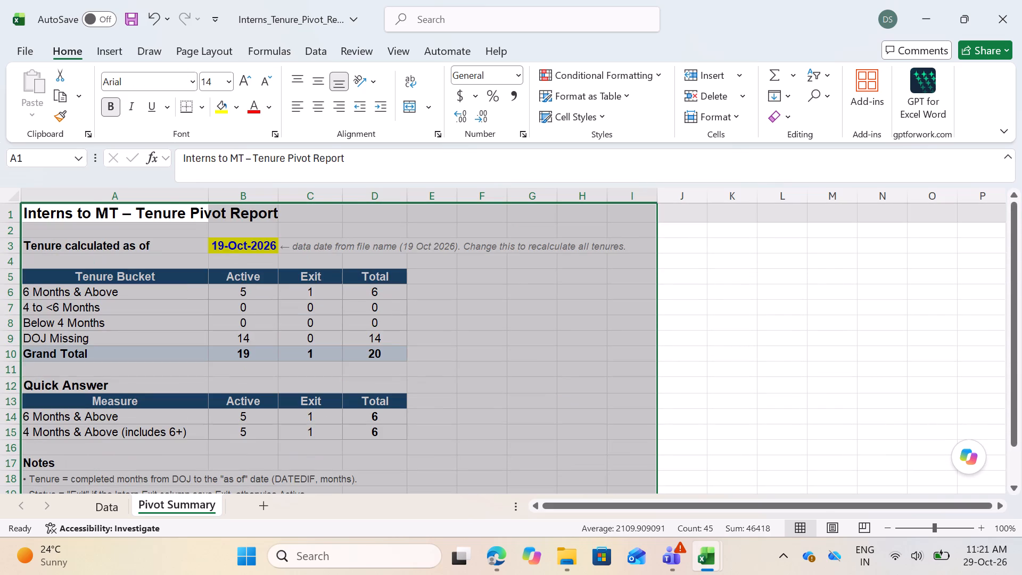
pyautogui.hotkey('ctrl', 'c')
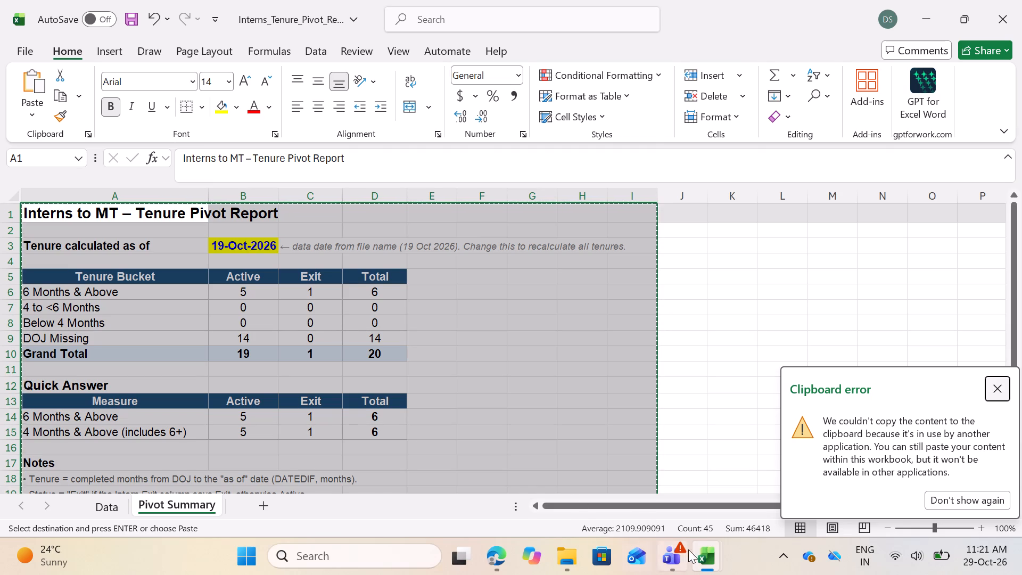
pyautogui.click(707, 552)
pyautogui.click(637, 437)
pyautogui.click(203, 496)
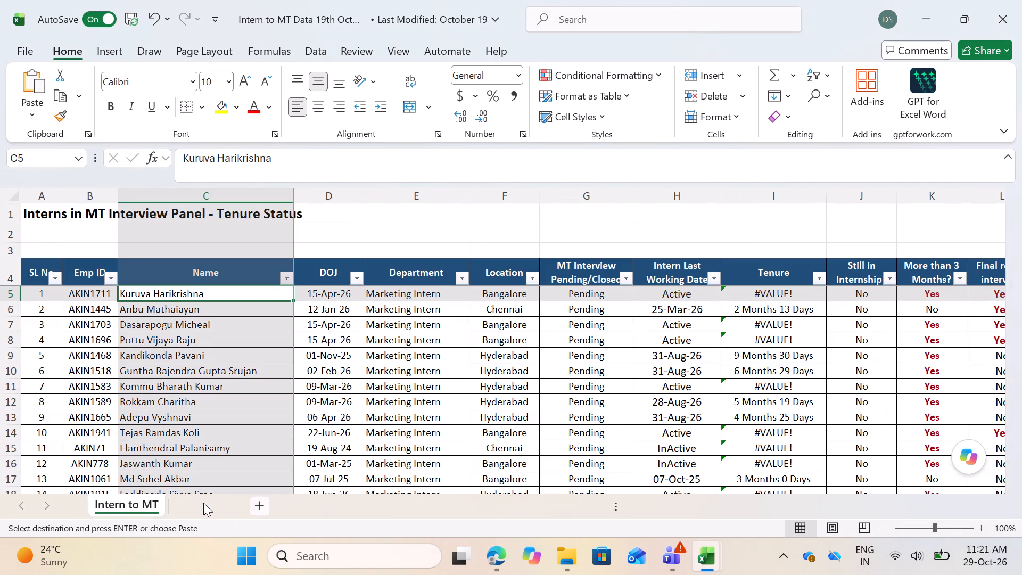
pyautogui.hotkey('ctrl', 'v')
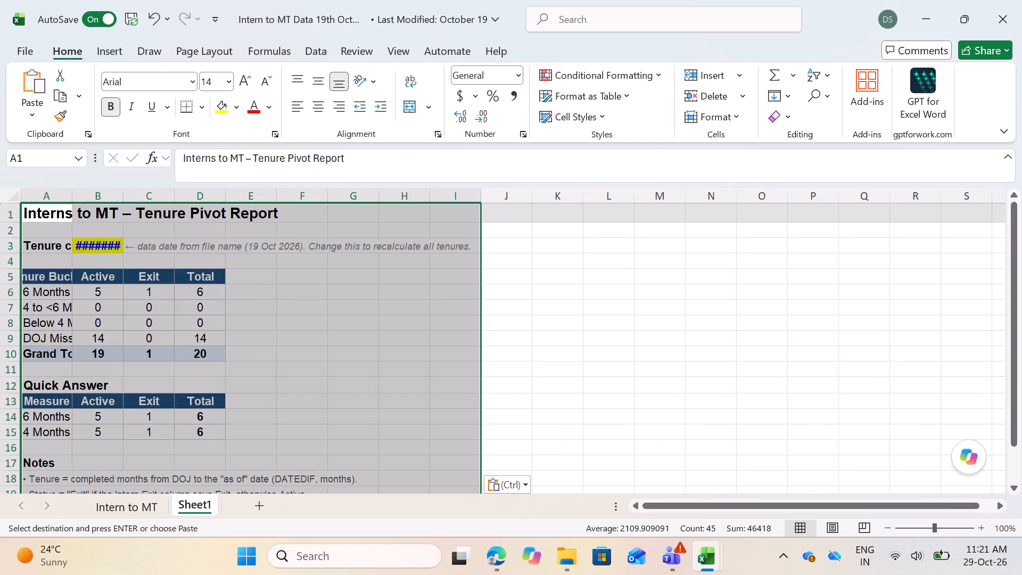
# Autofit all column widths on the new sheet holding the pasted pivot report.
pyautogui.scroll(-3, 399, 351)
pyautogui.scroll(9, 399, 351)
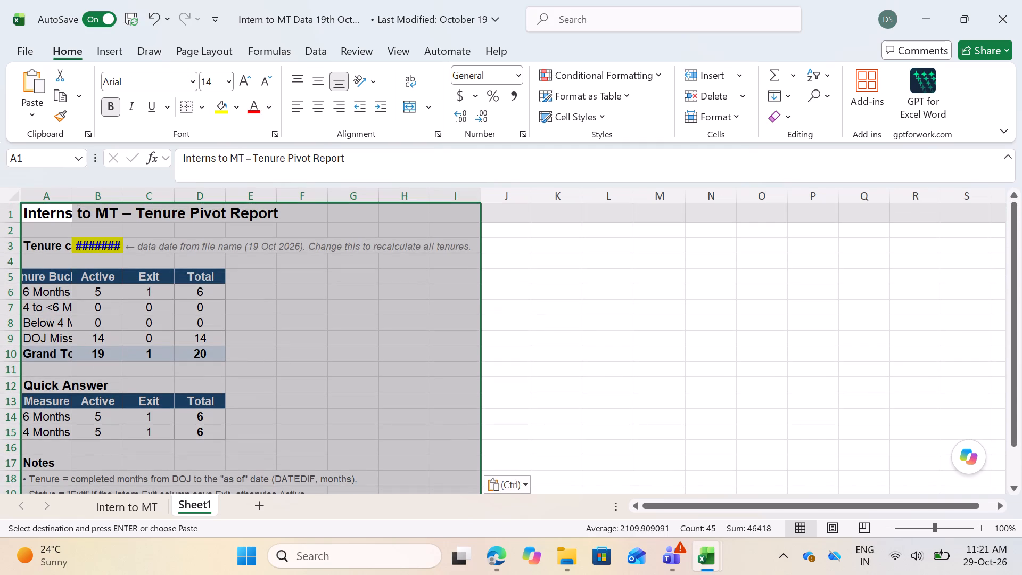
pyautogui.click(16, 198)
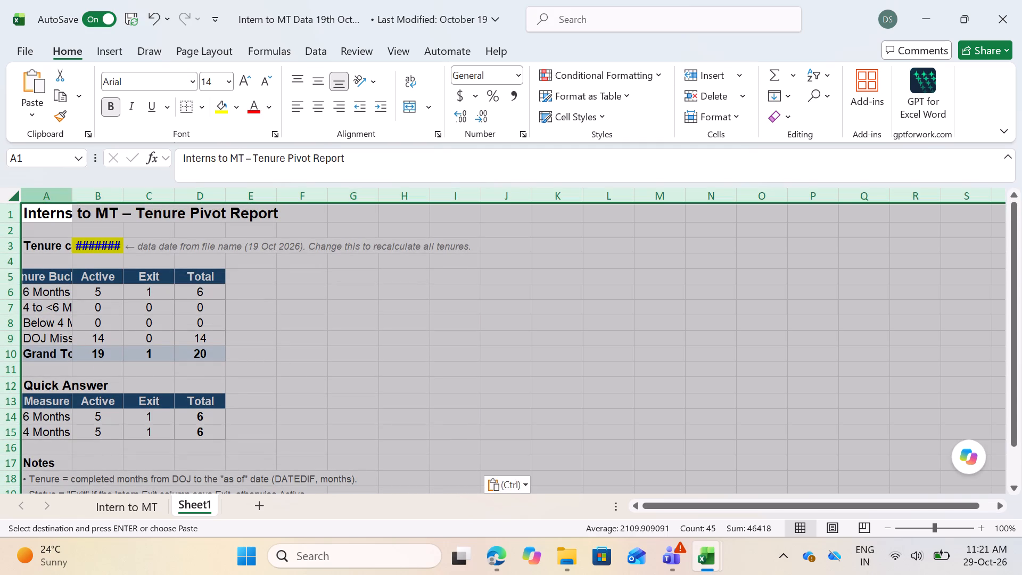
pyautogui.doubleClick(70, 197)
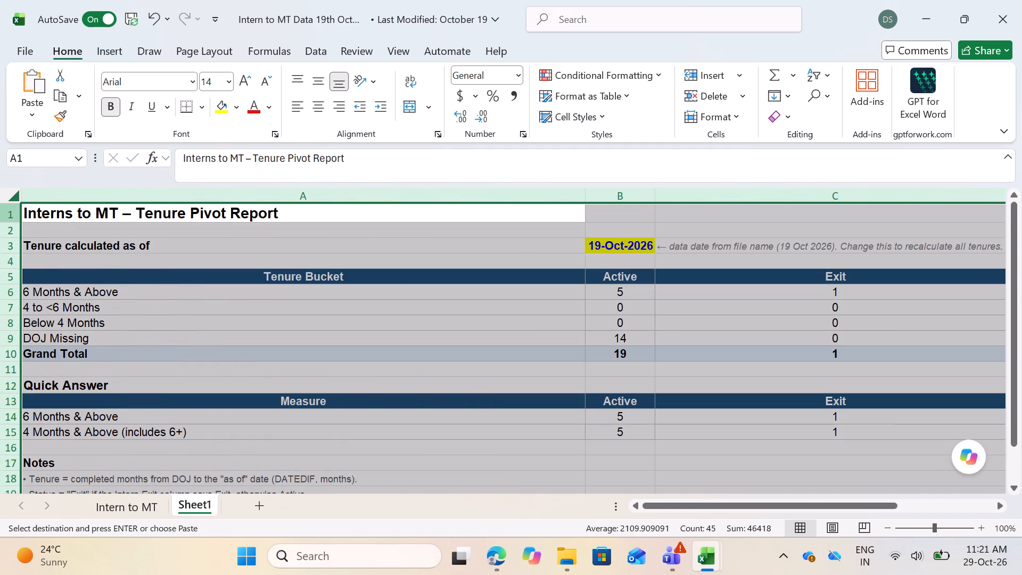
pyautogui.doubleClick(585, 198)
# Narrow column A of the pasted report to just past the "Tenure calculated as of" label.
pyautogui.click(151, 252)
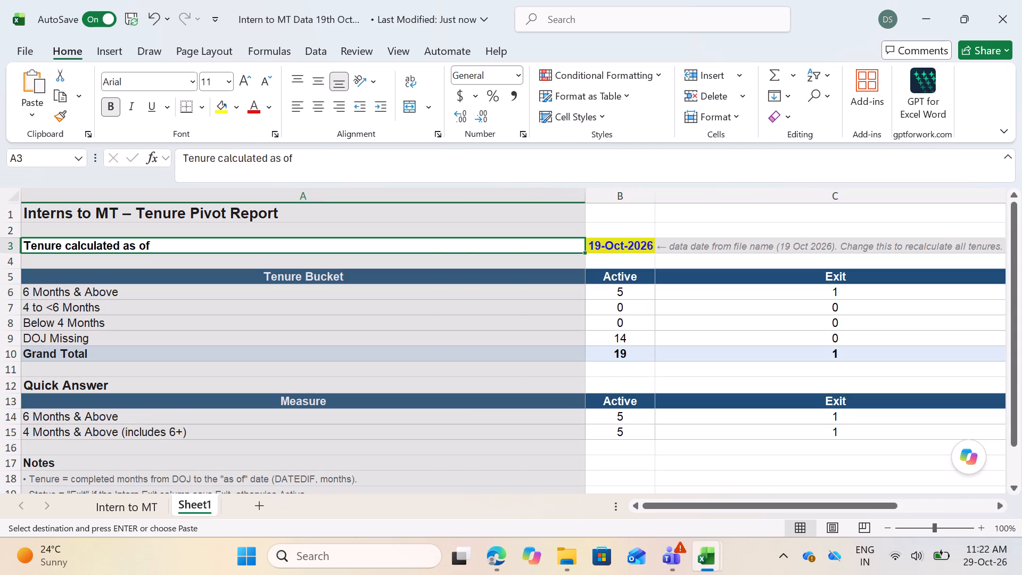
pyautogui.moveTo(584, 197); pyautogui.dragTo(281, 227)
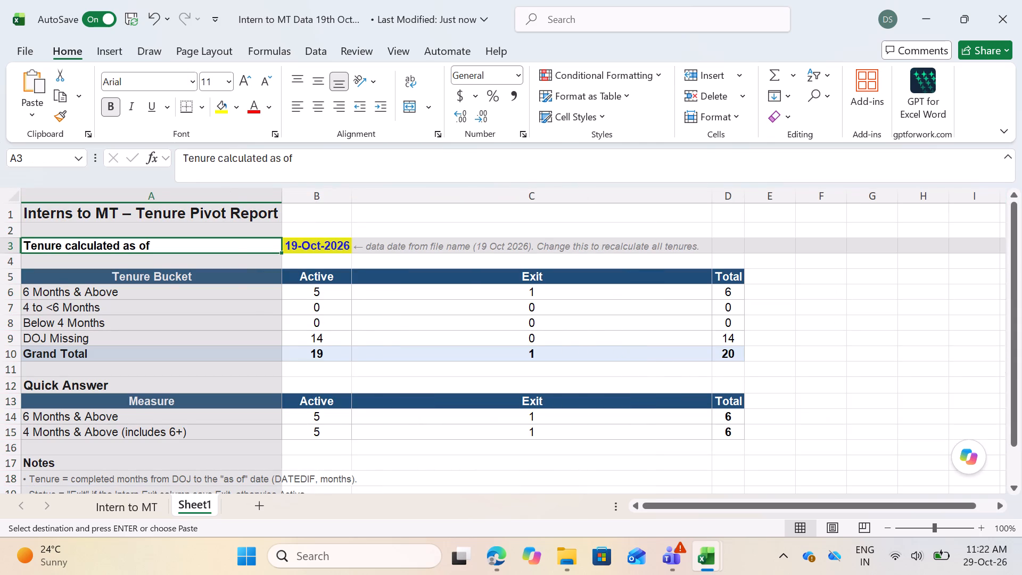
pyautogui.moveTo(279, 193); pyautogui.dragTo(164, 227)
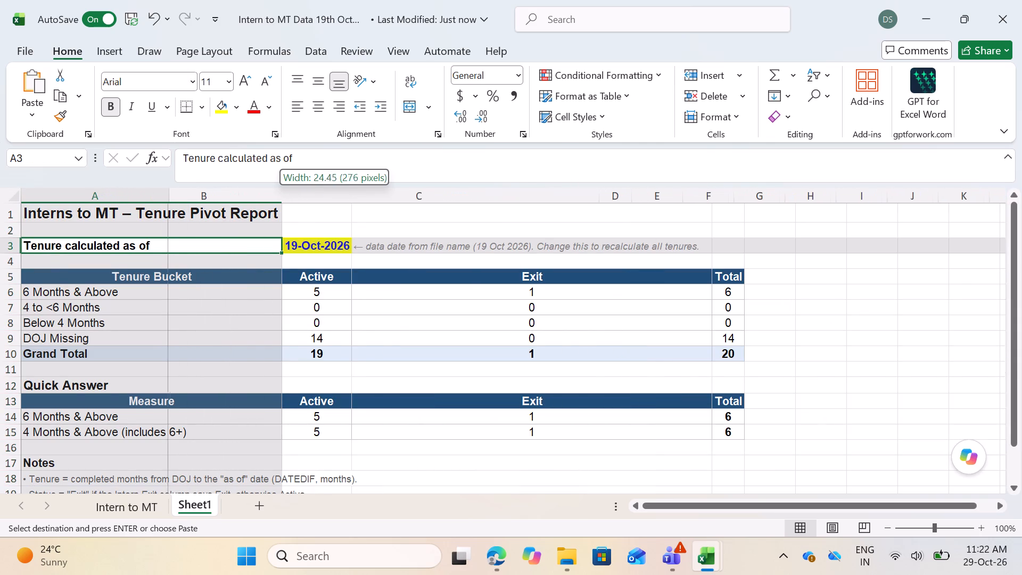
pyautogui.moveTo(164, 227); pyautogui.dragTo(160, 230)
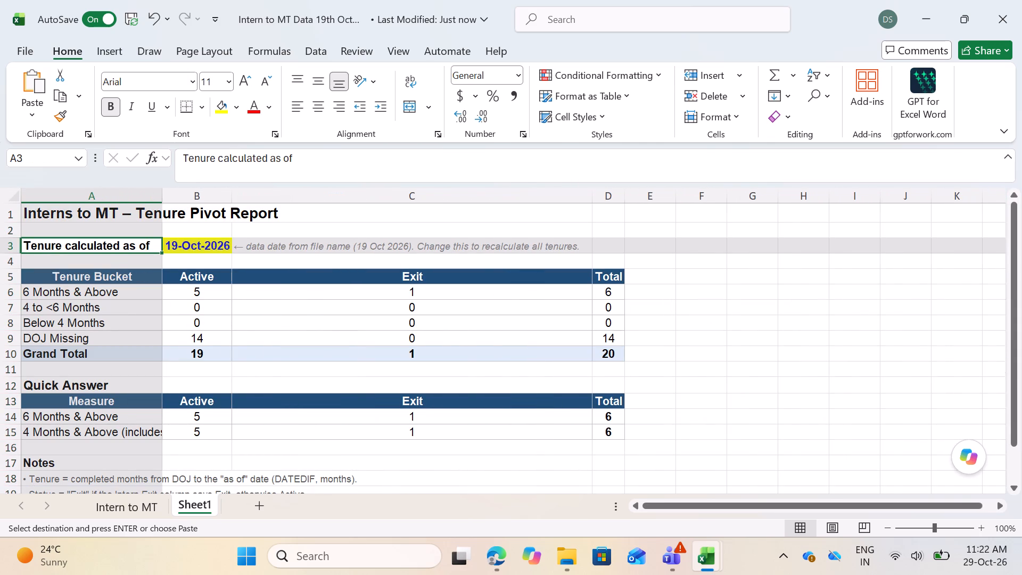
pyautogui.click(353, 467)
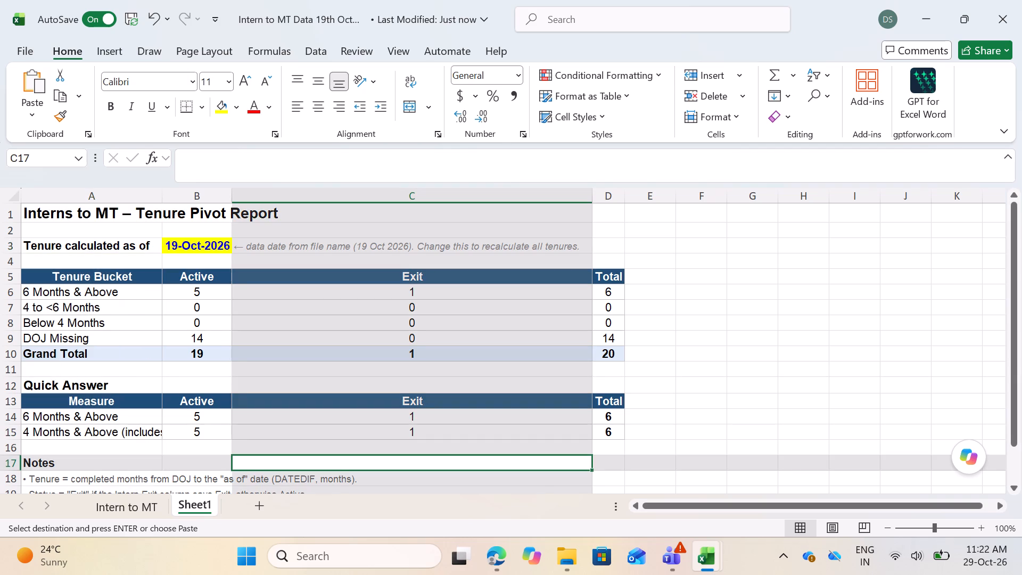
# Narrow the Exit column to a compact width and slightly widen the Total column of the pasted report.
pyautogui.moveTo(592, 198); pyautogui.dragTo(363, 231)
pyautogui.click(475, 325)
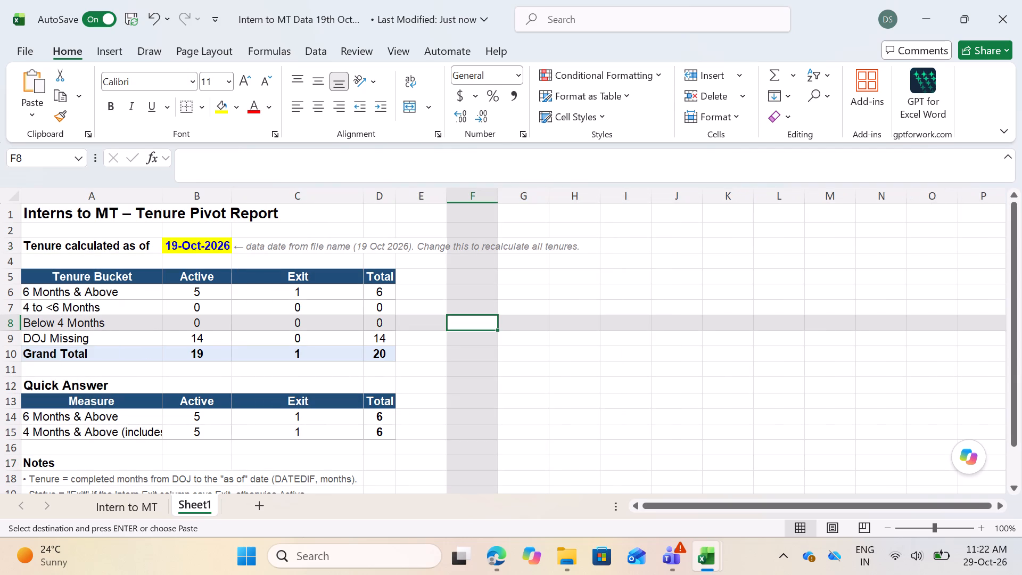
pyautogui.moveTo(366, 195); pyautogui.dragTo(333, 205)
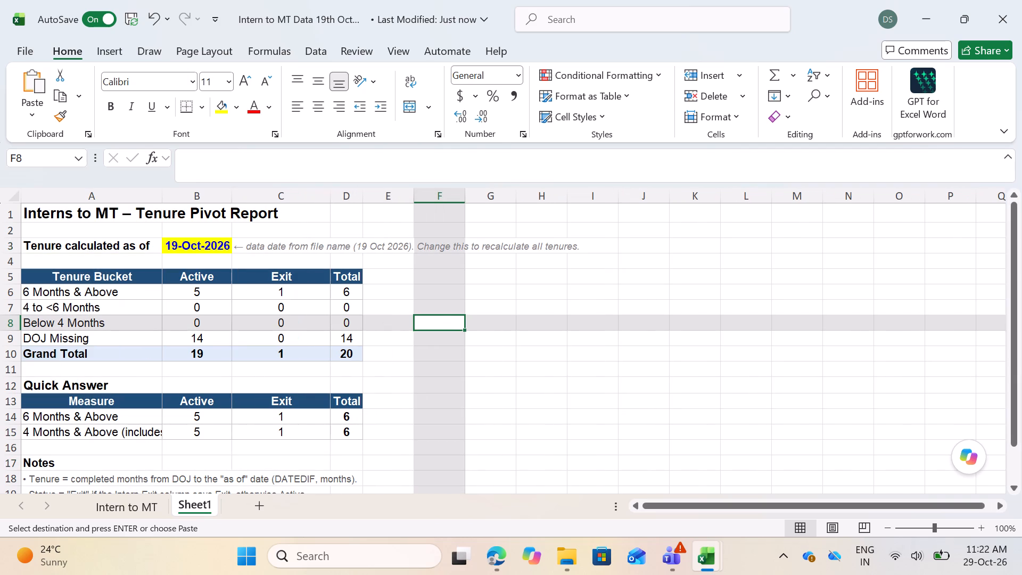
pyautogui.moveTo(331, 193); pyautogui.dragTo(317, 198)
pyautogui.click(568, 393)
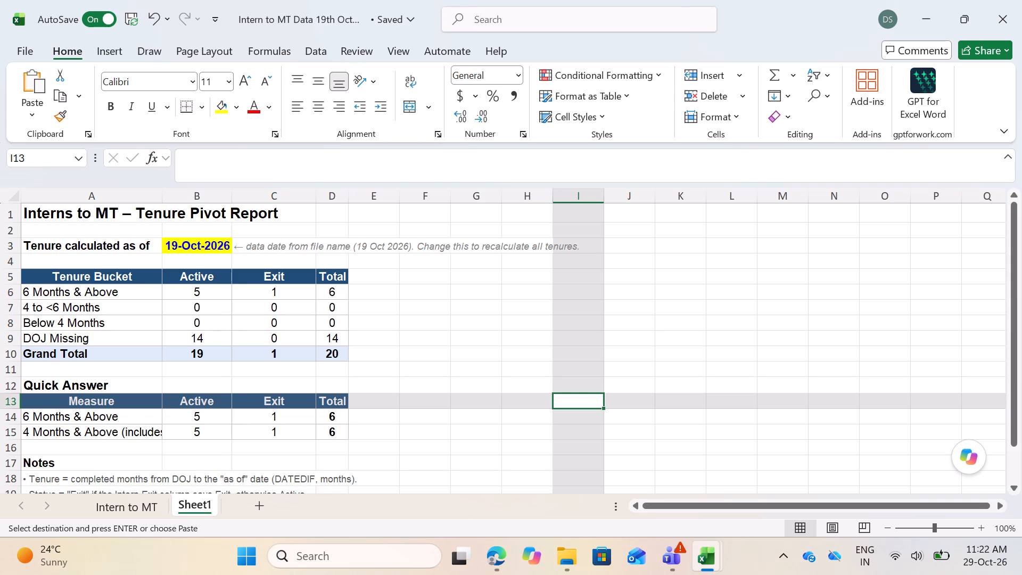
pyautogui.moveTo(348, 199); pyautogui.dragTo(356, 199)
pyautogui.scroll(-2, 421, 415)
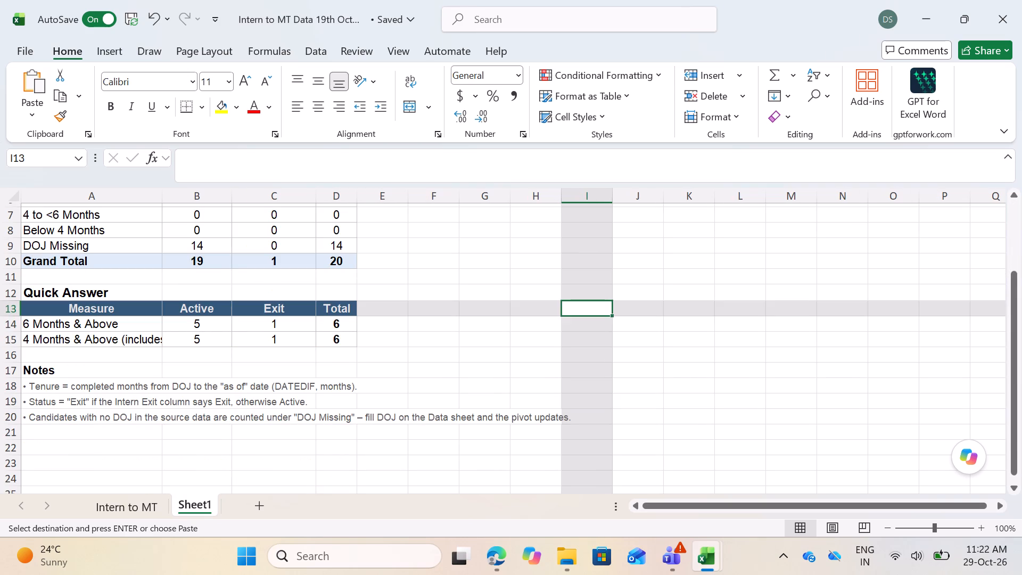
# Look over the pasted tenure pivot report from the title through both tables to the notes.
pyautogui.click(384, 354)
pyautogui.click(193, 428)
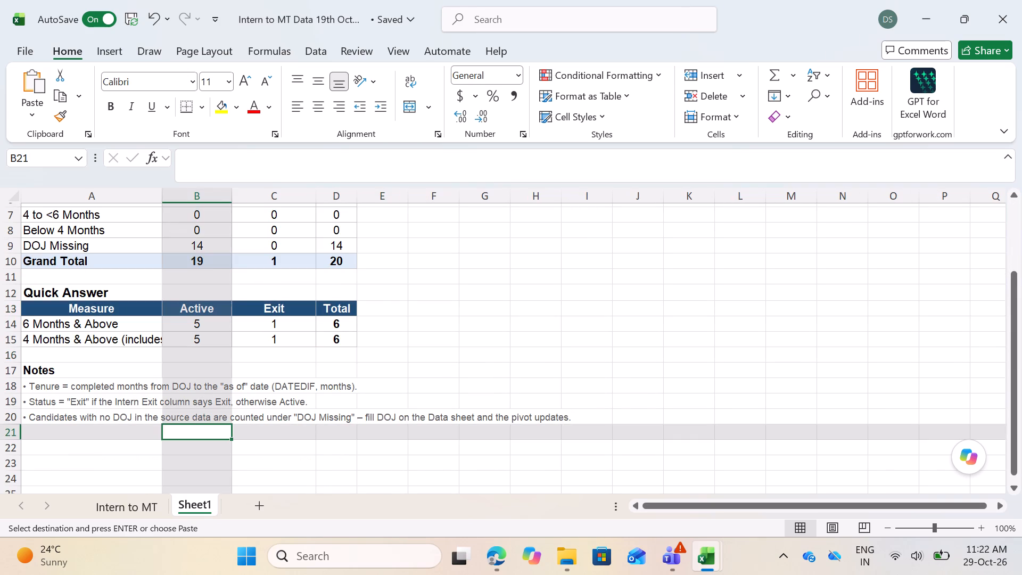
pyautogui.click(82, 365)
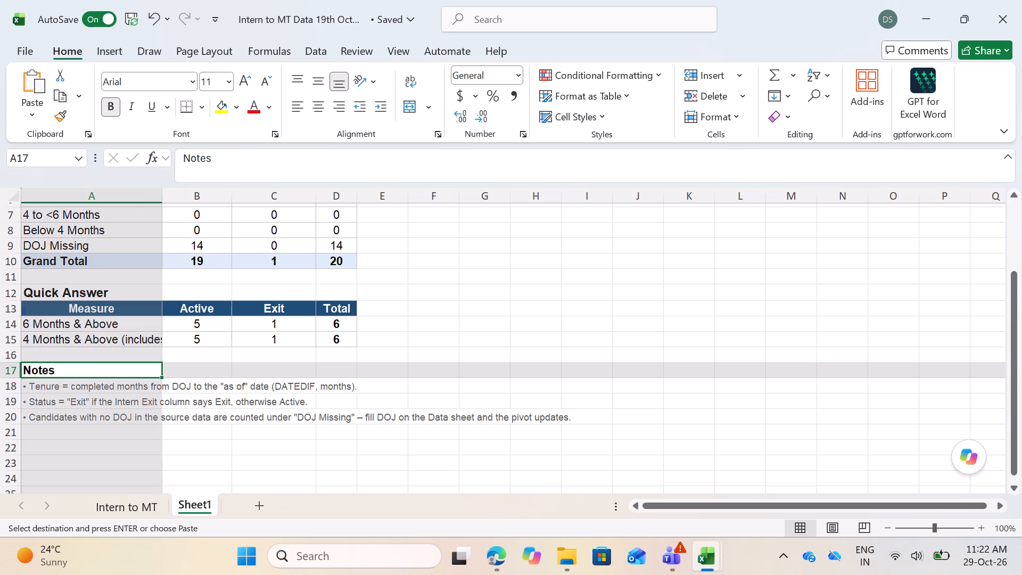
pyautogui.click(538, 366)
pyautogui.scroll(7, 367, 399)
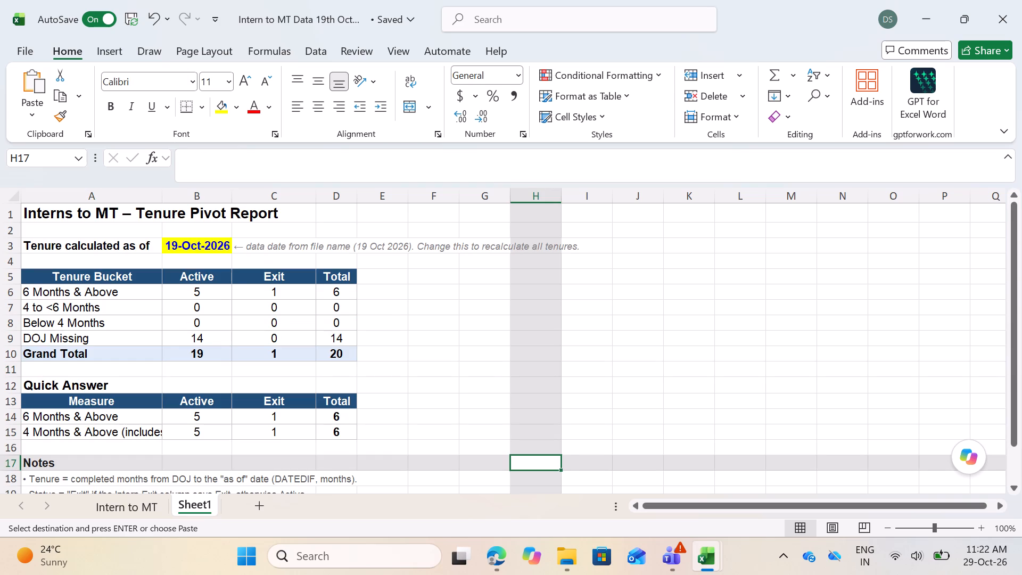
pyautogui.click(628, 282)
pyautogui.scroll(-3, 141, 387)
pyautogui.scroll(-4, 253, 346)
pyautogui.scroll(15, 253, 346)
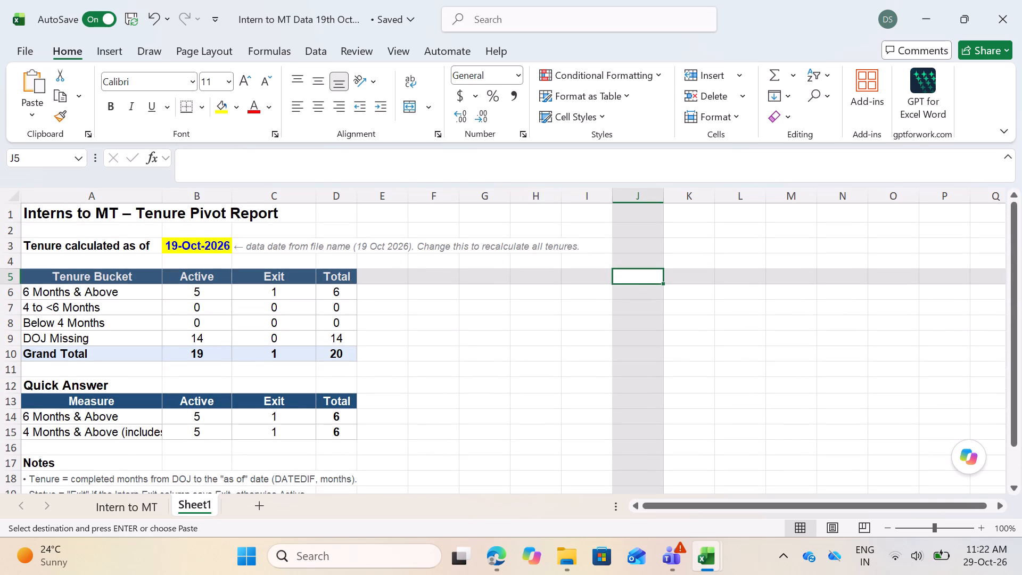
pyautogui.doubleClick(563, 196)
pyautogui.scroll(-3, 586, 375)
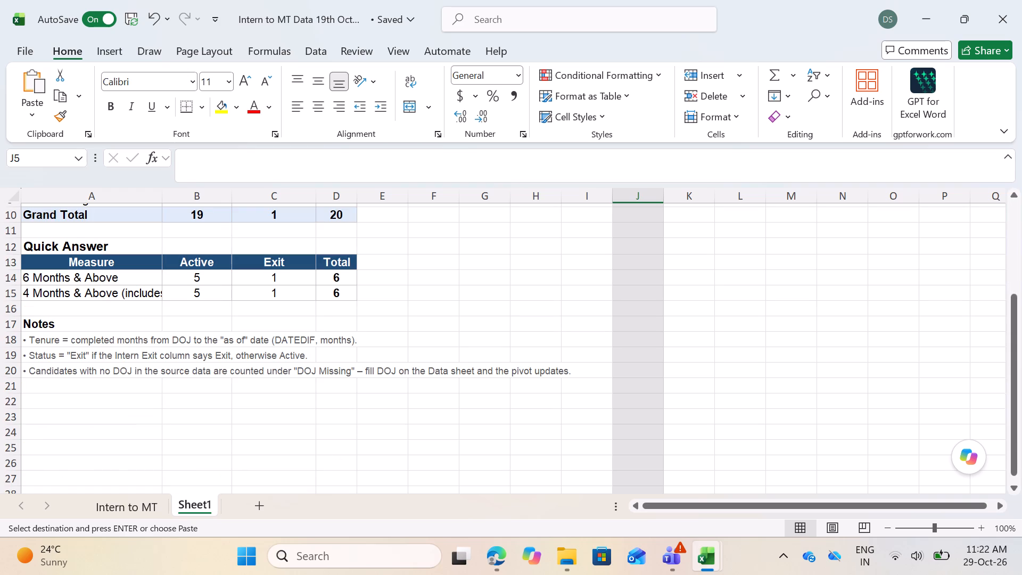
pyautogui.scroll(2, 328, 357)
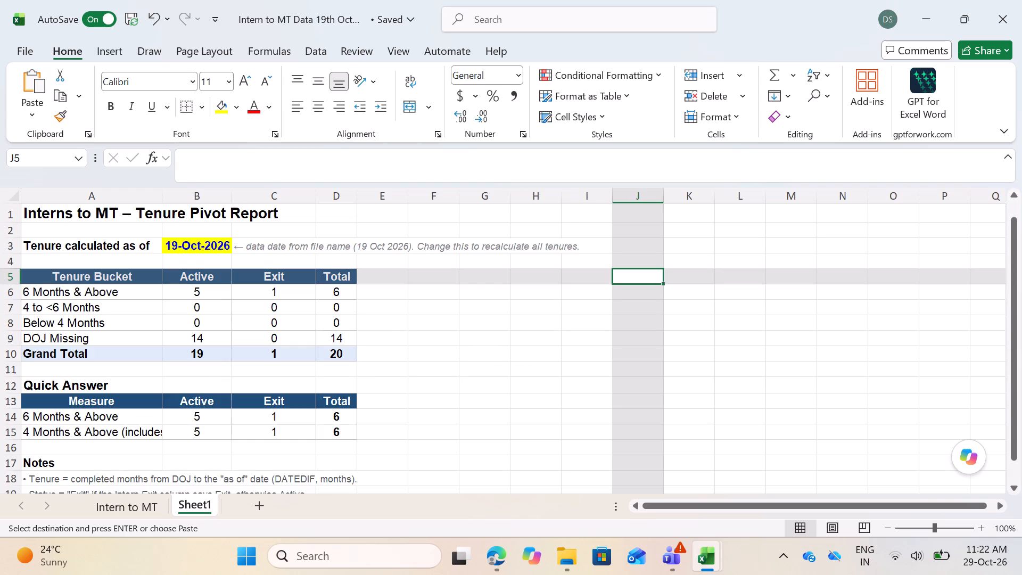
pyautogui.scroll(8, 328, 357)
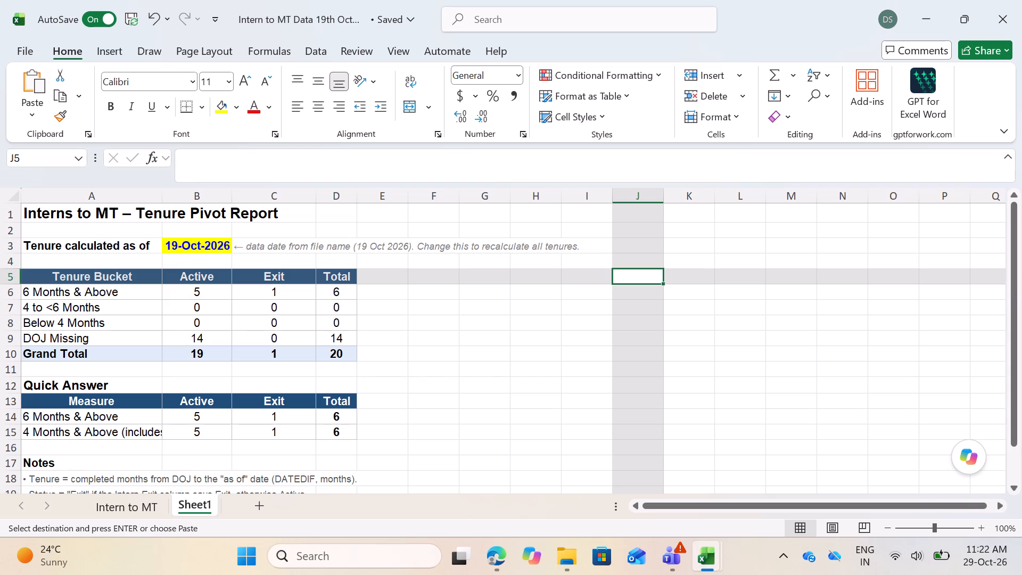
pyautogui.scroll(2, 377, 351)
# Narrow the Exit column slightly further and widen the Total column of the pasted report to nearly match it.
pyautogui.moveTo(357, 198); pyautogui.dragTo(365, 196)
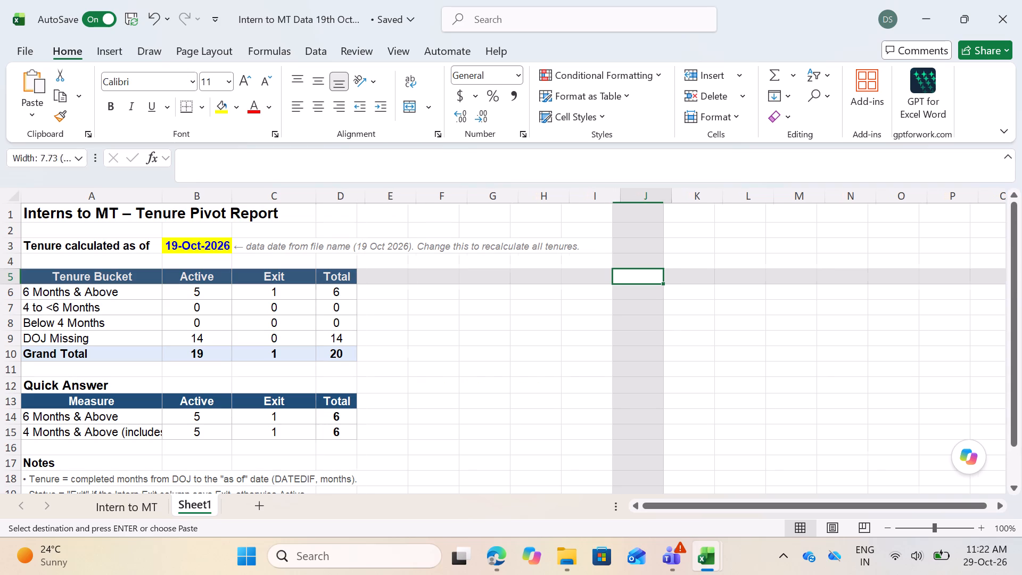
pyautogui.moveTo(318, 194); pyautogui.dragTo(300, 200)
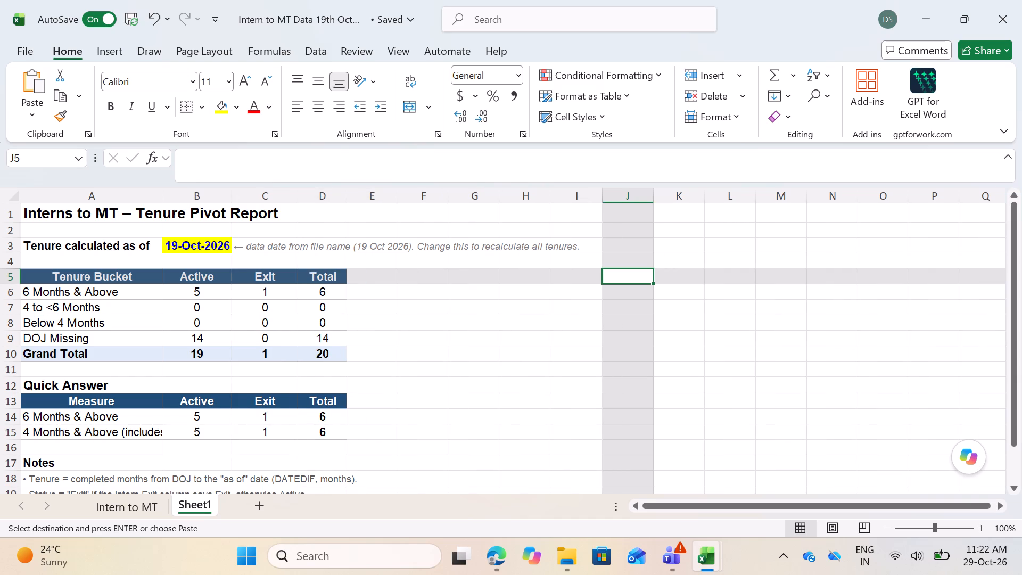
pyautogui.moveTo(345, 199); pyautogui.dragTo(355, 199)
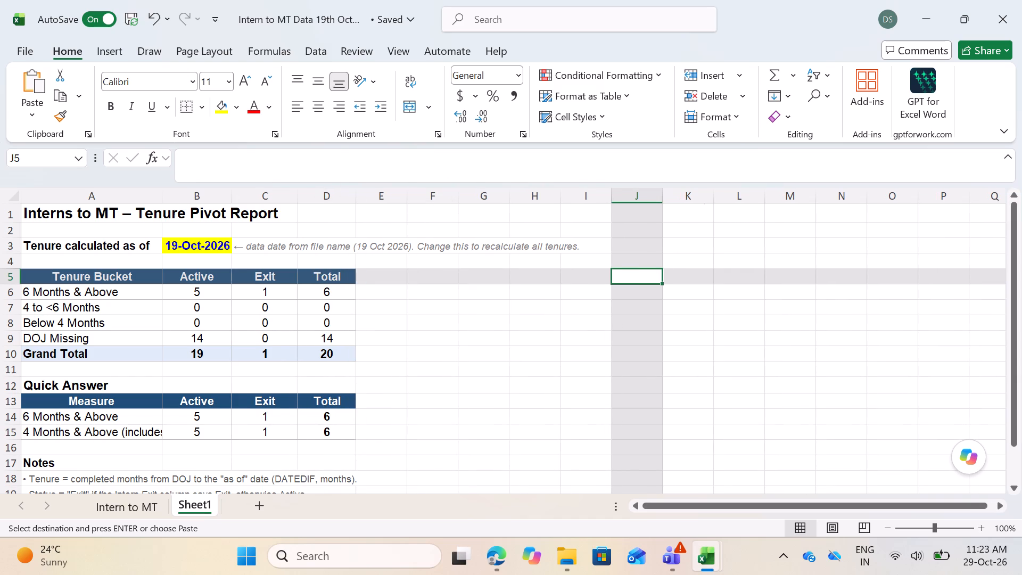
# Review the resized report from the title down to the notes, including the 6 Months & Above row.
pyautogui.scroll(-1, 419, 360)
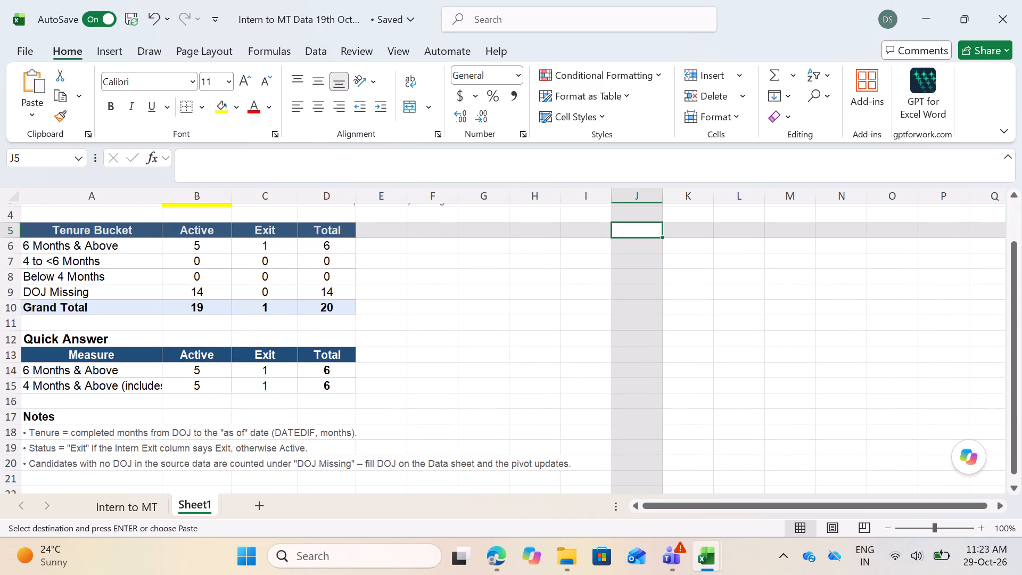
pyautogui.scroll(5, 419, 360)
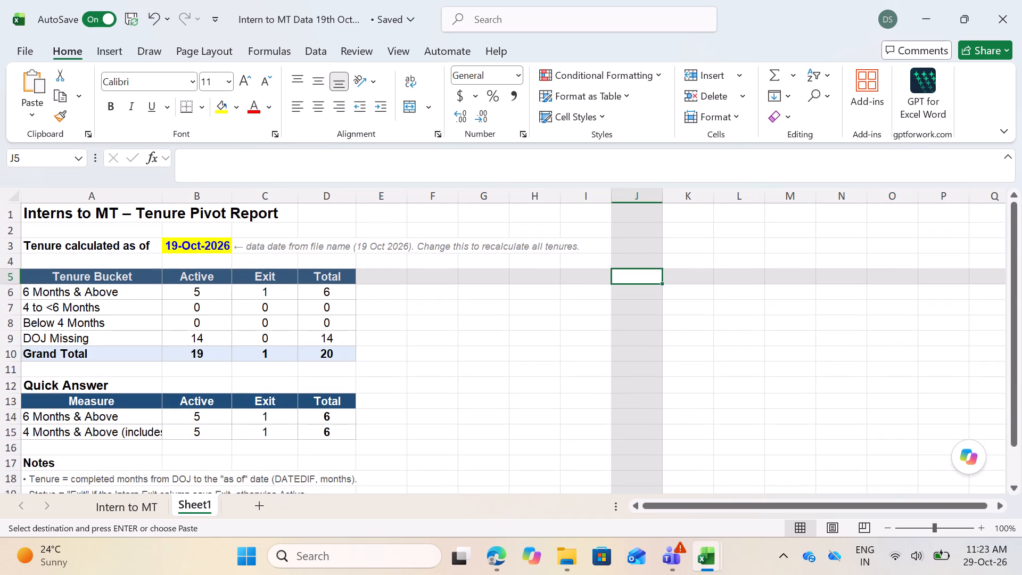
pyautogui.click(73, 293)
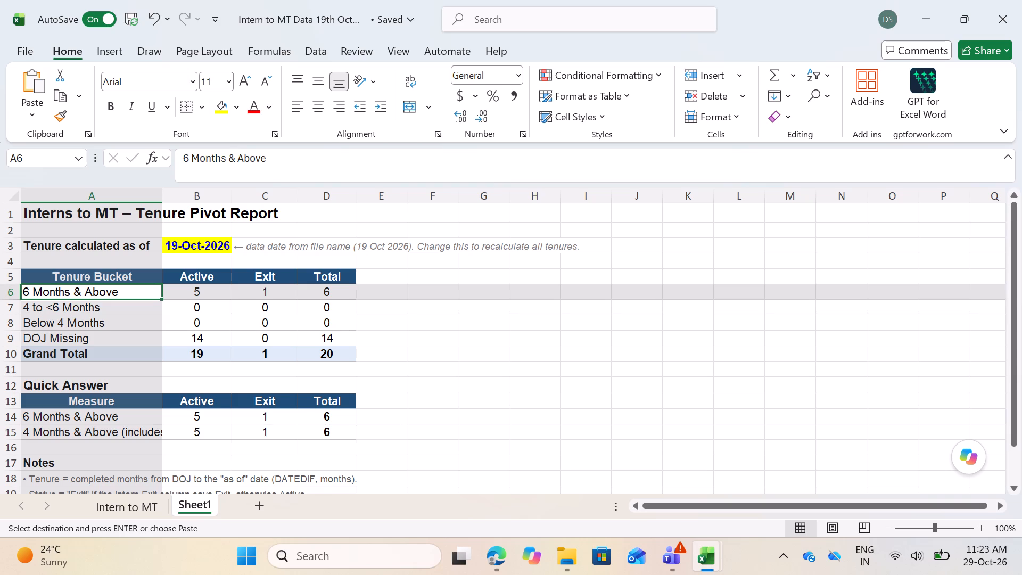
pyautogui.scroll(-2, 450, 347)
pyautogui.scroll(9, 450, 347)
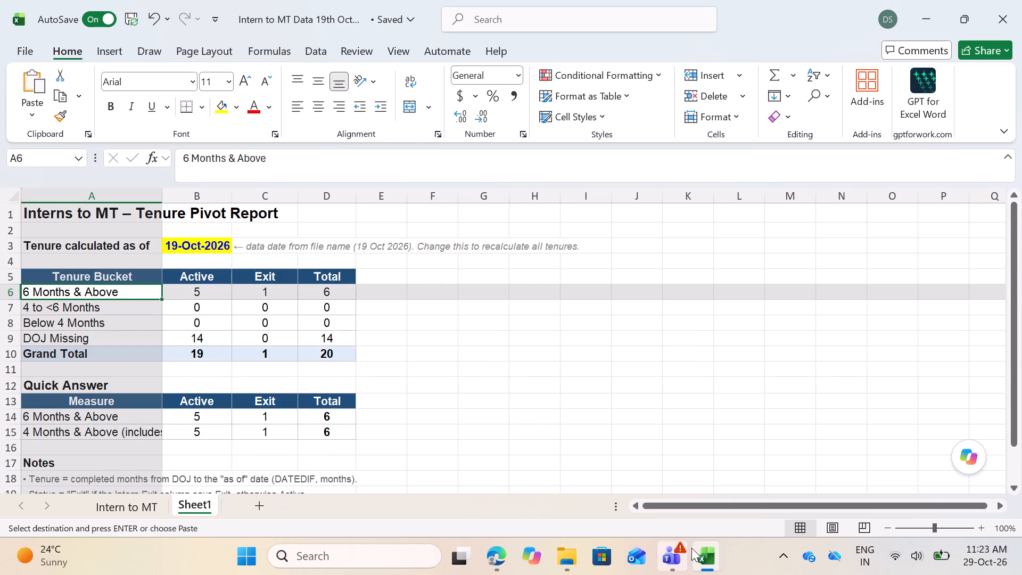
# Switch to the Interns_Tenure_Pivot_Report workbook, glance at its Data sheet, and close the workbook without saving changes.
pyautogui.click(699, 546)
pyautogui.click(657, 477)
pyautogui.click(703, 549)
pyautogui.click(777, 457)
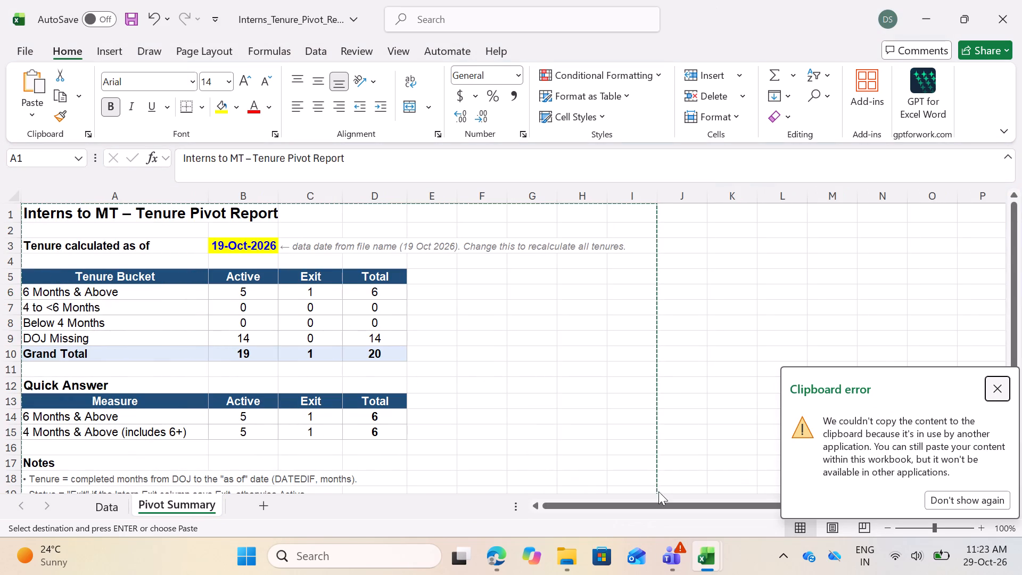
pyautogui.click(98, 512)
pyautogui.click(120, 505)
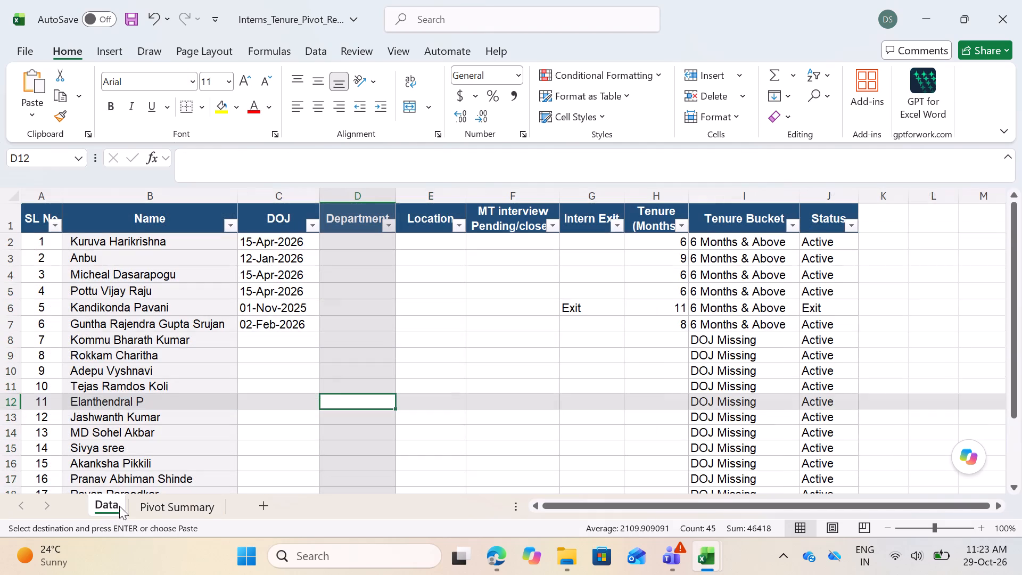
pyautogui.click(1012, 11)
pyautogui.click(580, 391)
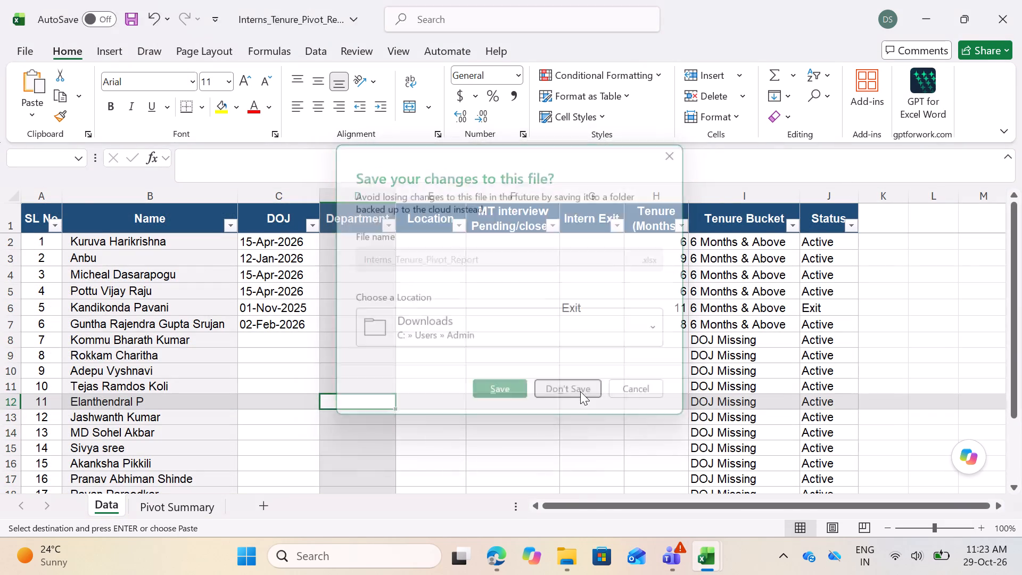
pyautogui.click(551, 349)
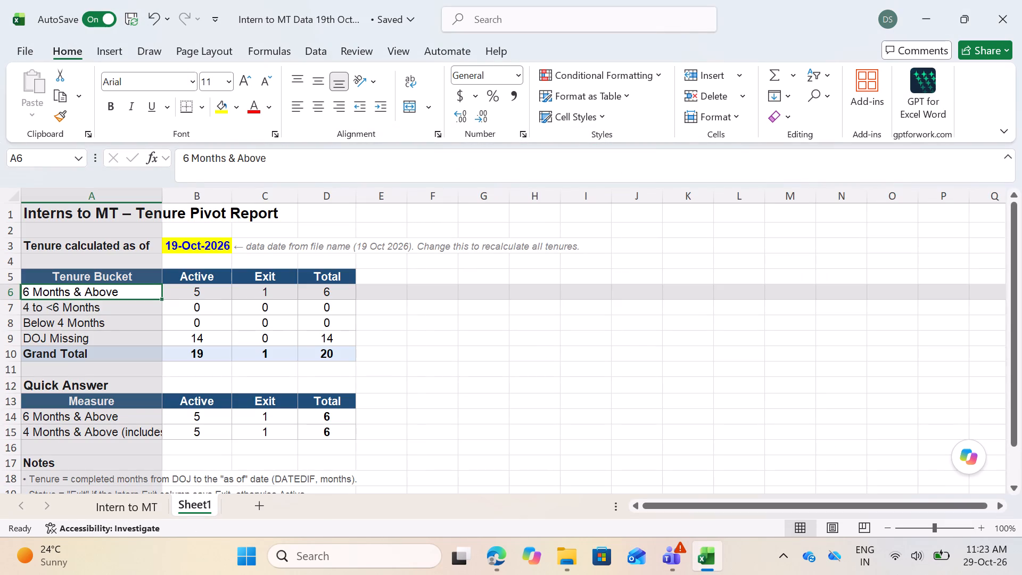
# Insert a PivotTable on a new worksheet from the Intern to MT data A4:L24, leaving out the Remarks column.
pyautogui.click(117, 508)
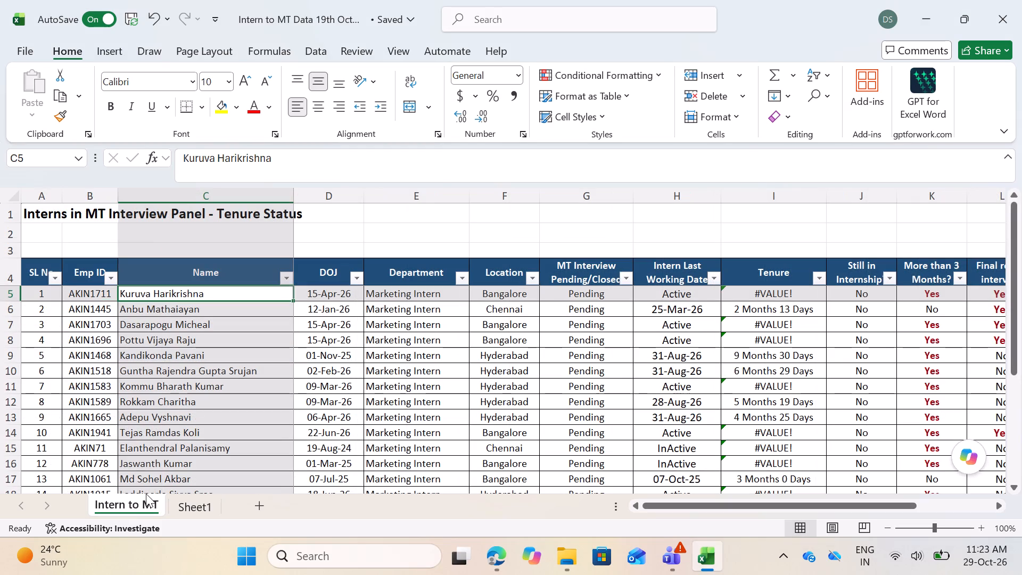
pyautogui.scroll(-10, 541, 381)
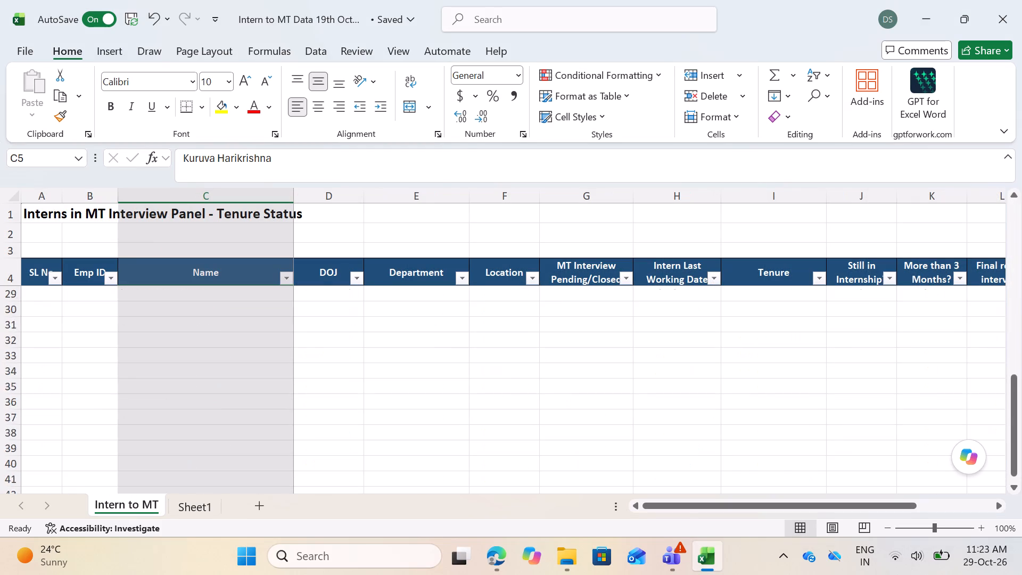
pyautogui.scroll(20, 570, 348)
pyautogui.scroll(5, 570, 348)
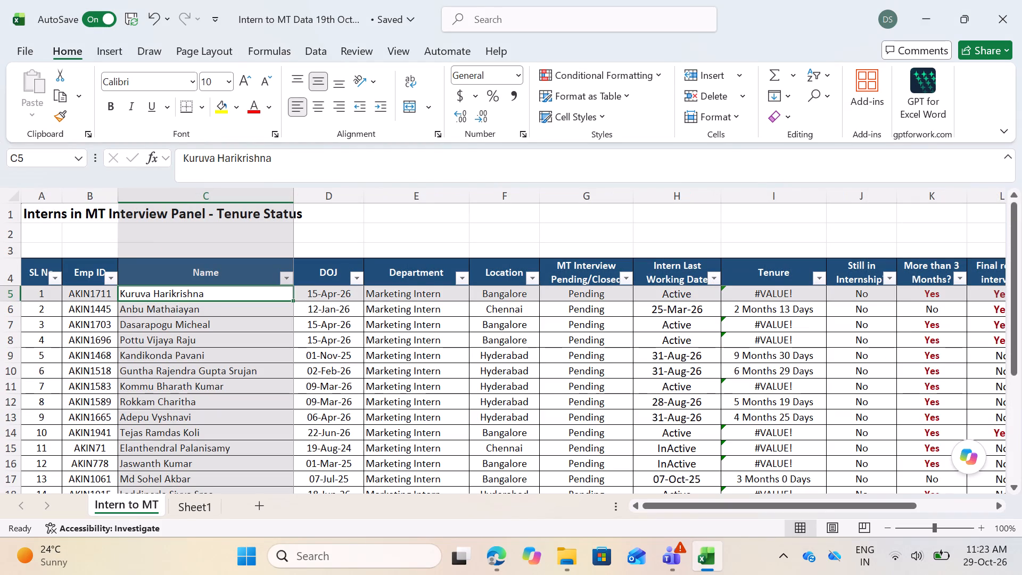
pyautogui.click(39, 274)
pyautogui.hotkey('ctrl', 'a')
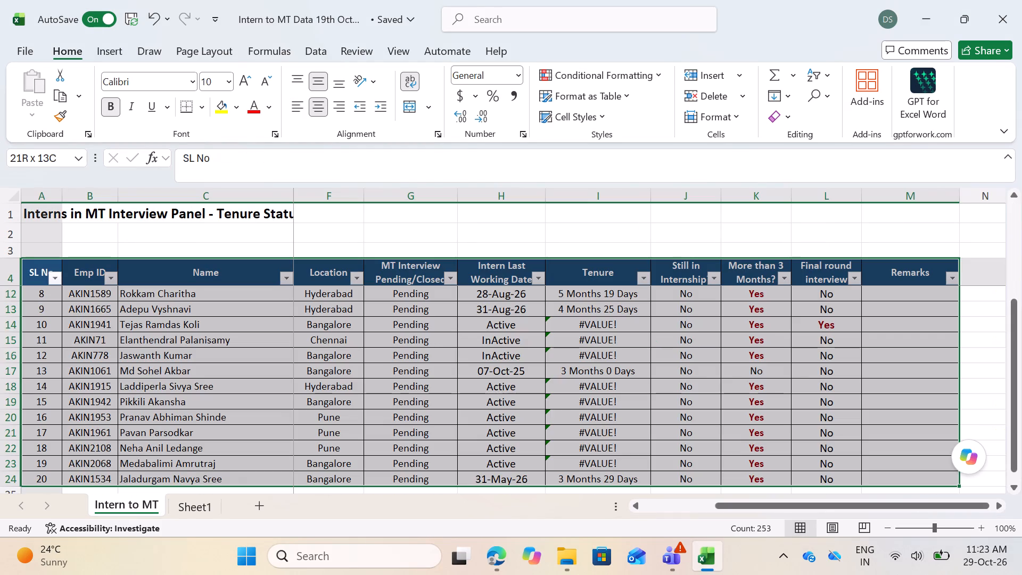
pyautogui.hotkey('ctrl', 'c')
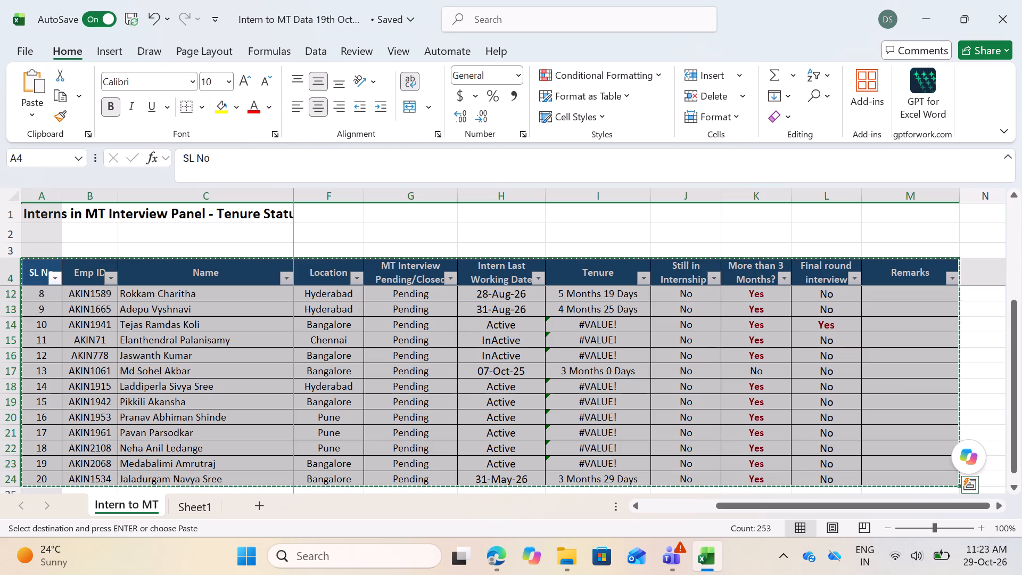
pyautogui.hotkey('shift', 'Left')
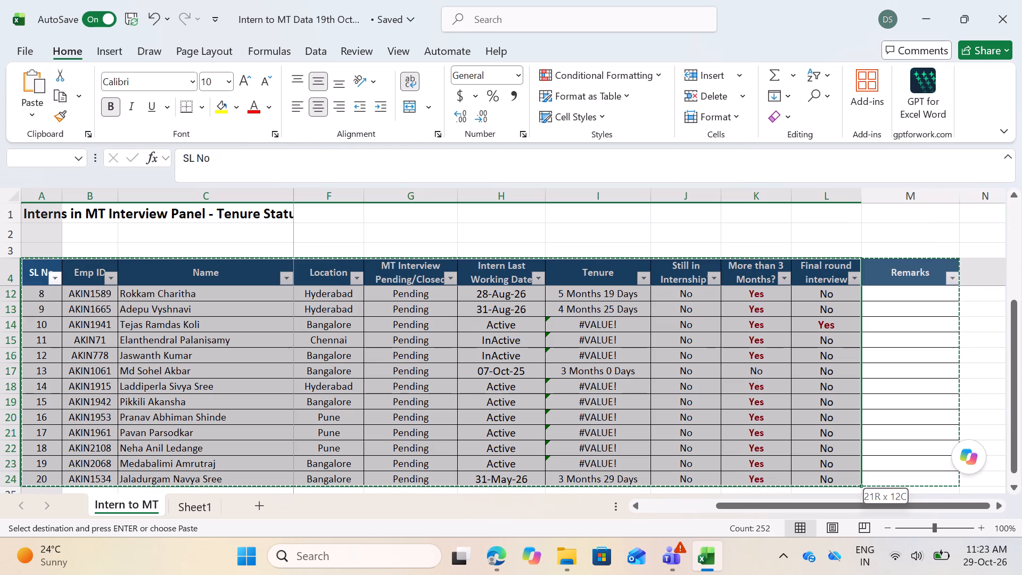
pyautogui.hotkey('ctrl', 'c')
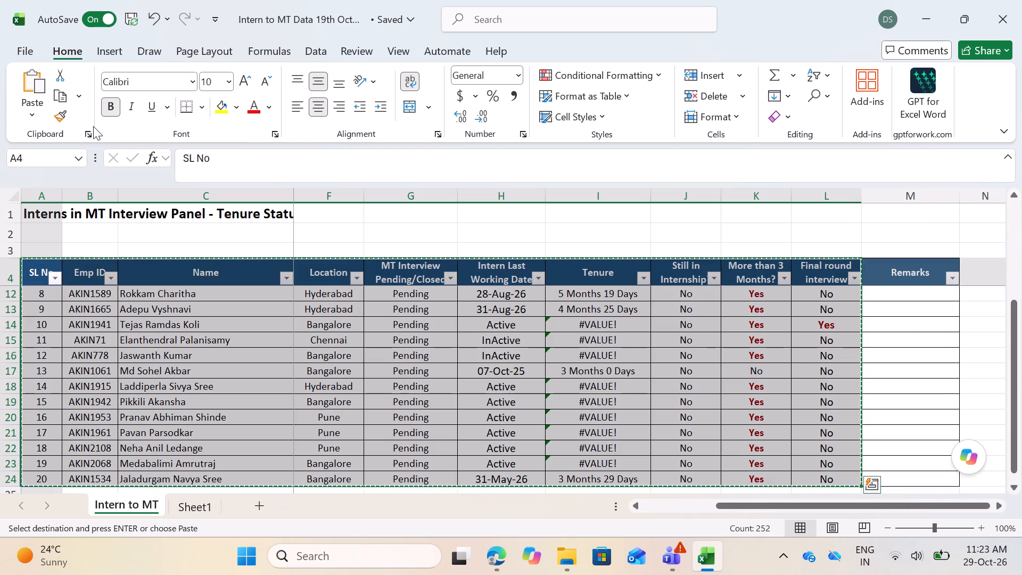
pyautogui.click(112, 57)
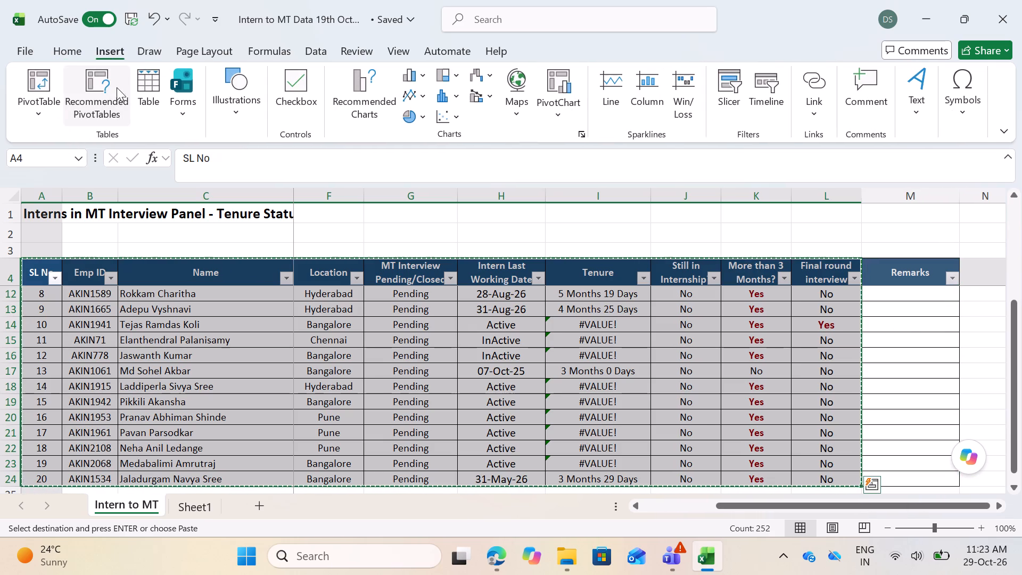
pyautogui.click(45, 82)
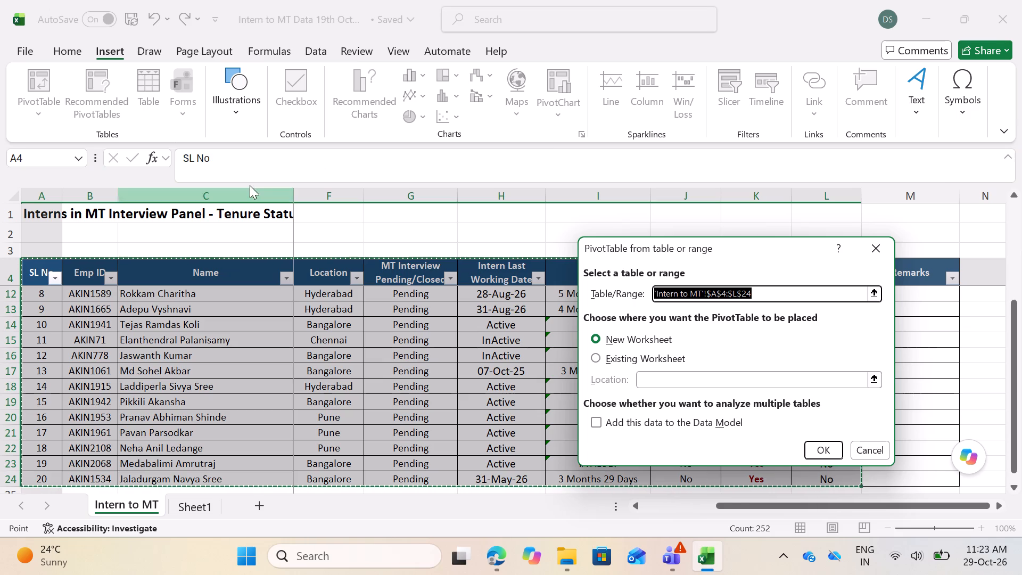
pyautogui.click(158, 136)
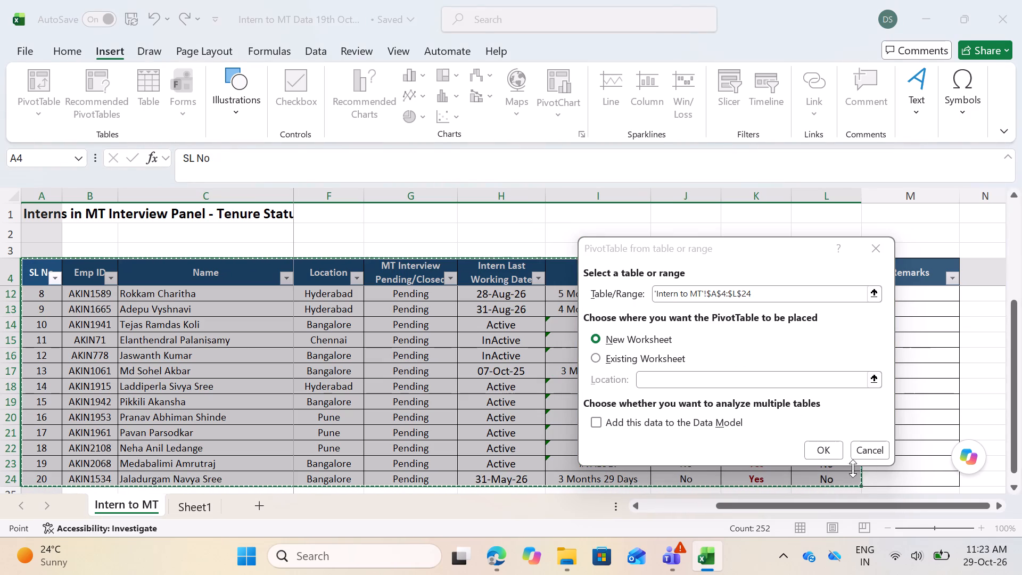
pyautogui.click(830, 448)
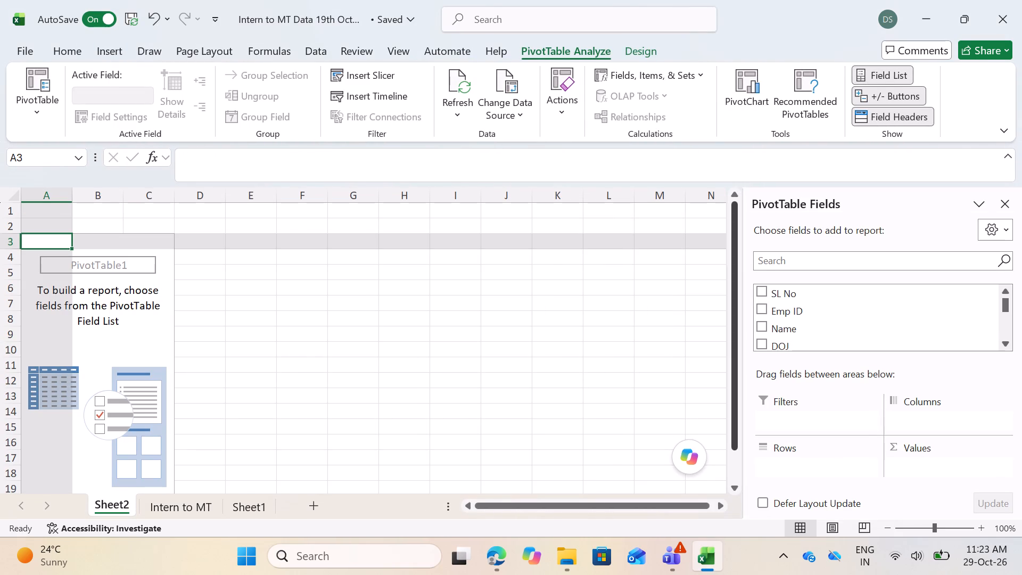
# Add the "More than 3 Months?" field to the rows of the new PivotTable.
pyautogui.scroll(-2, 844, 308)
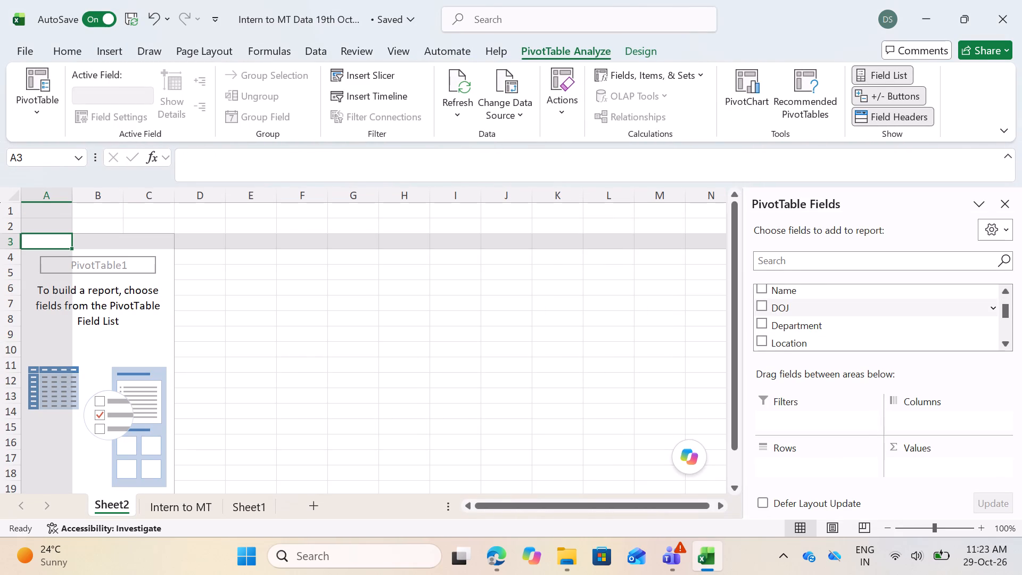
pyautogui.scroll(-2, 875, 335)
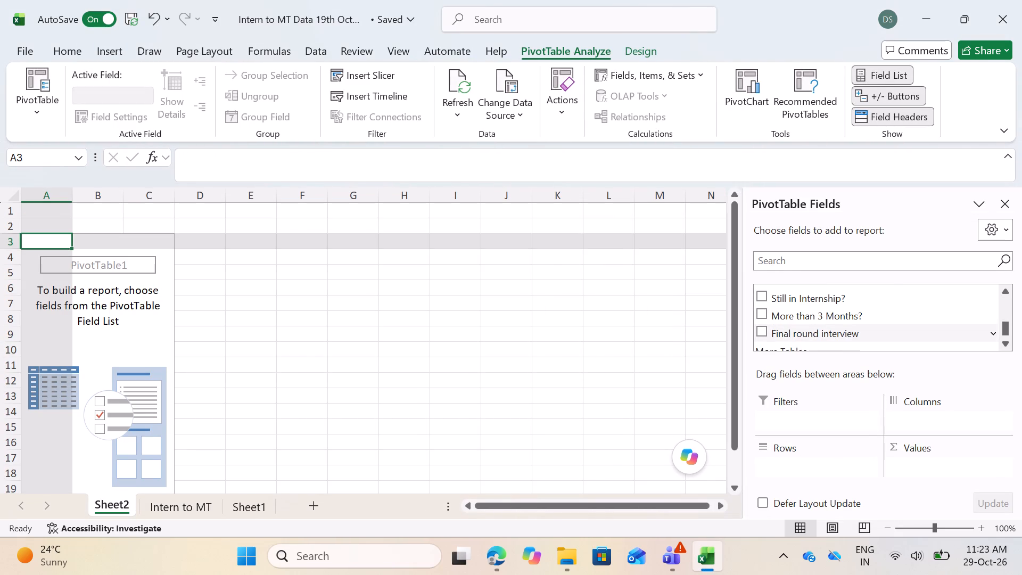
pyautogui.scroll(-3, 851, 333)
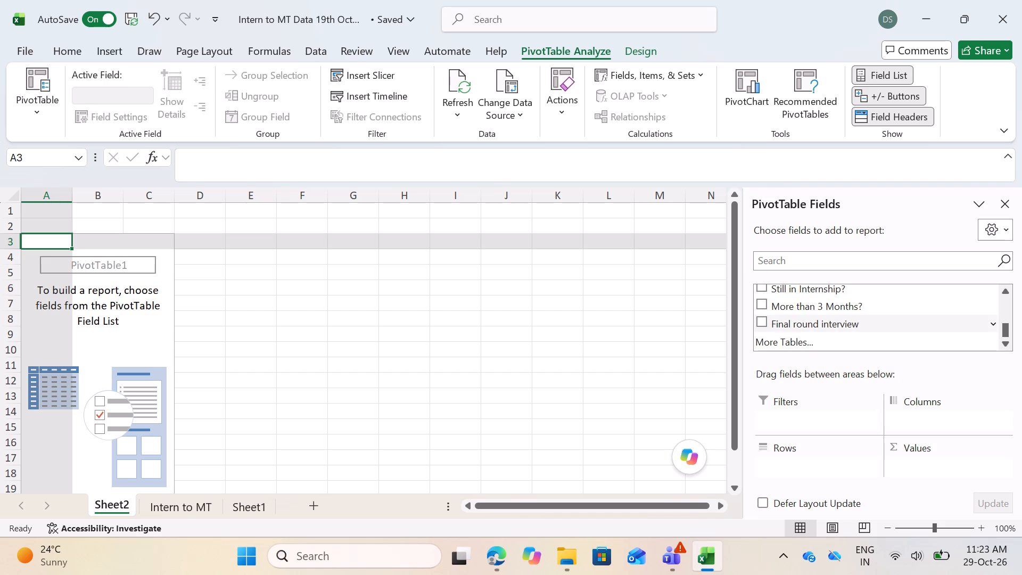
pyautogui.click(764, 305)
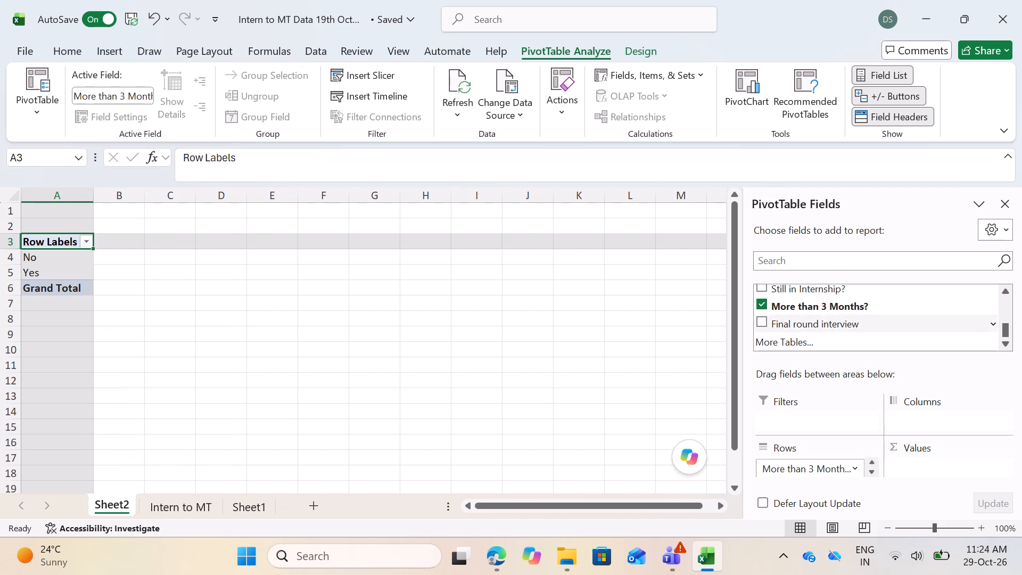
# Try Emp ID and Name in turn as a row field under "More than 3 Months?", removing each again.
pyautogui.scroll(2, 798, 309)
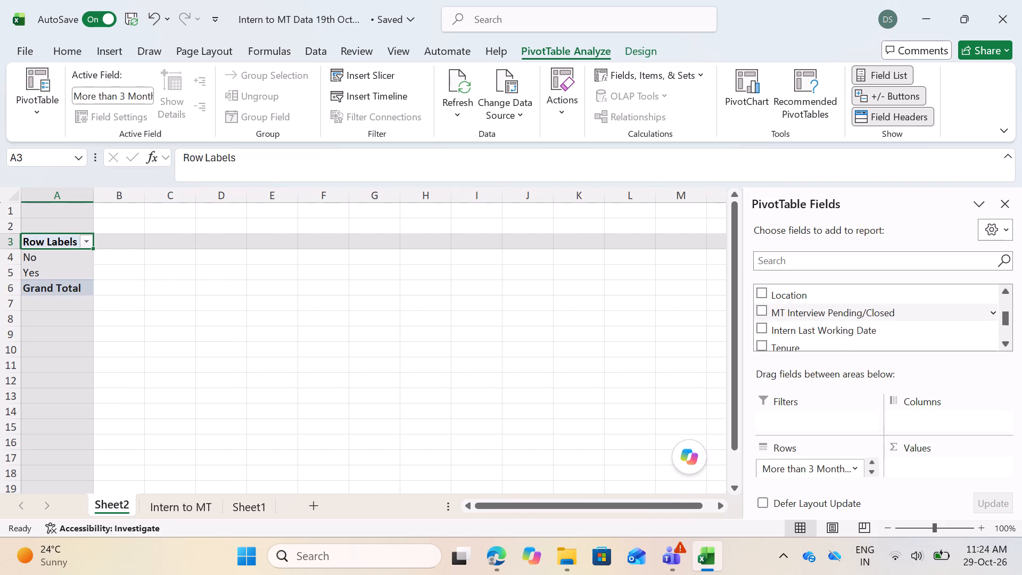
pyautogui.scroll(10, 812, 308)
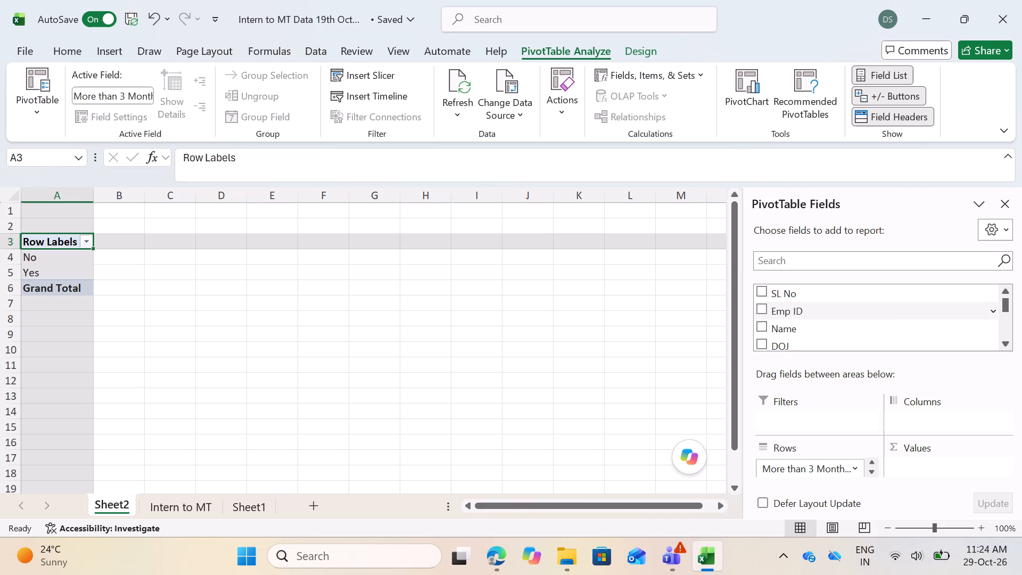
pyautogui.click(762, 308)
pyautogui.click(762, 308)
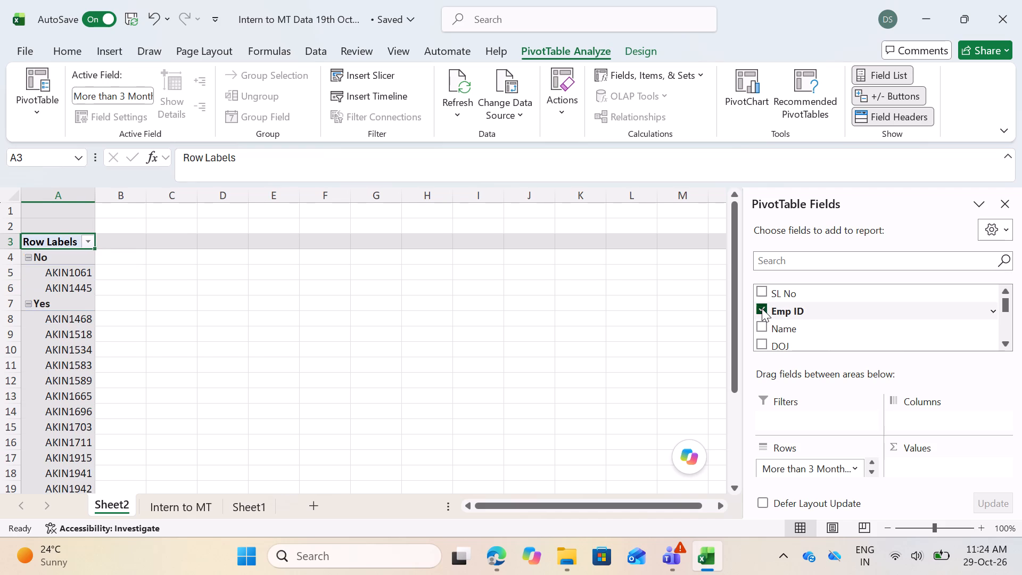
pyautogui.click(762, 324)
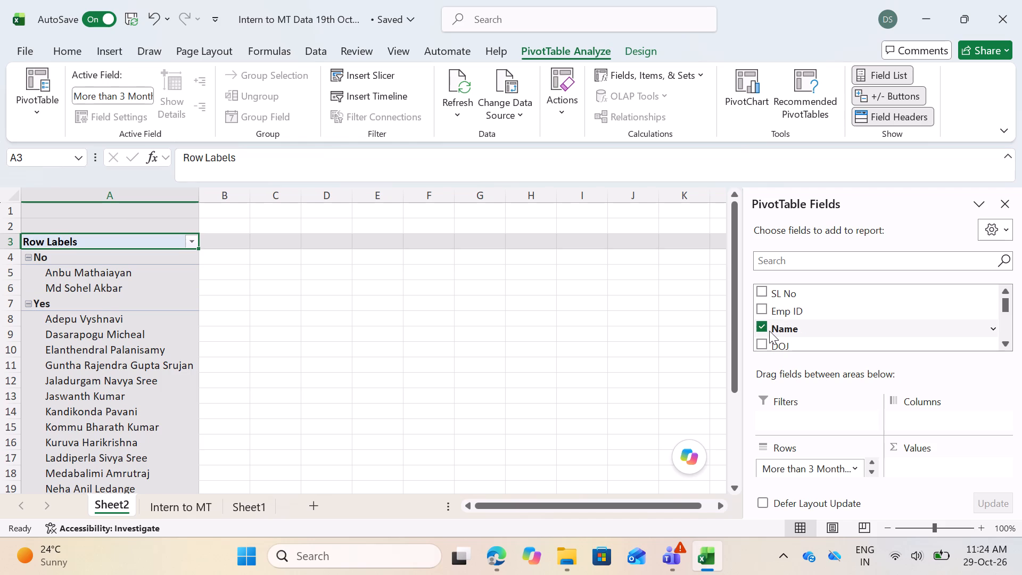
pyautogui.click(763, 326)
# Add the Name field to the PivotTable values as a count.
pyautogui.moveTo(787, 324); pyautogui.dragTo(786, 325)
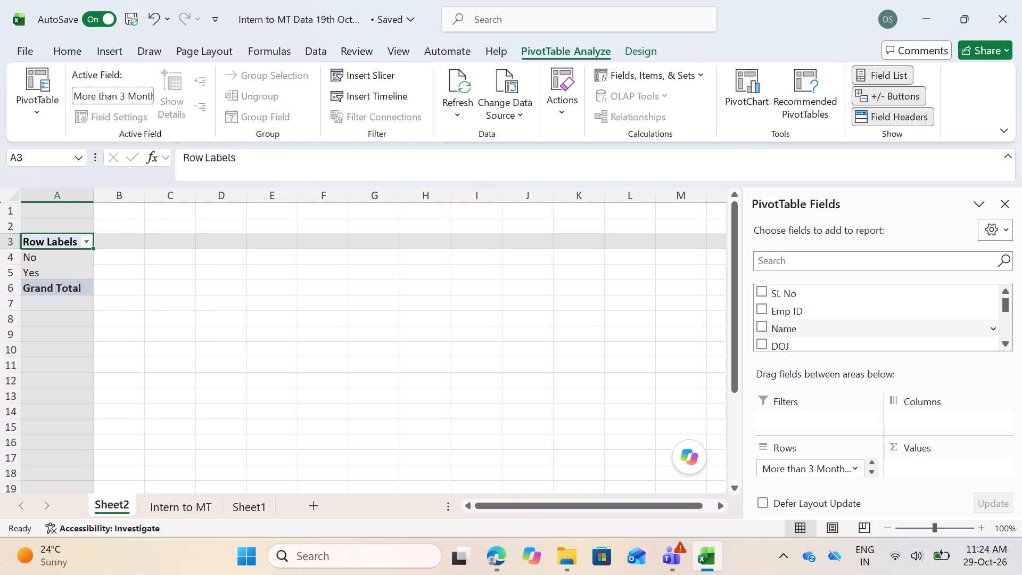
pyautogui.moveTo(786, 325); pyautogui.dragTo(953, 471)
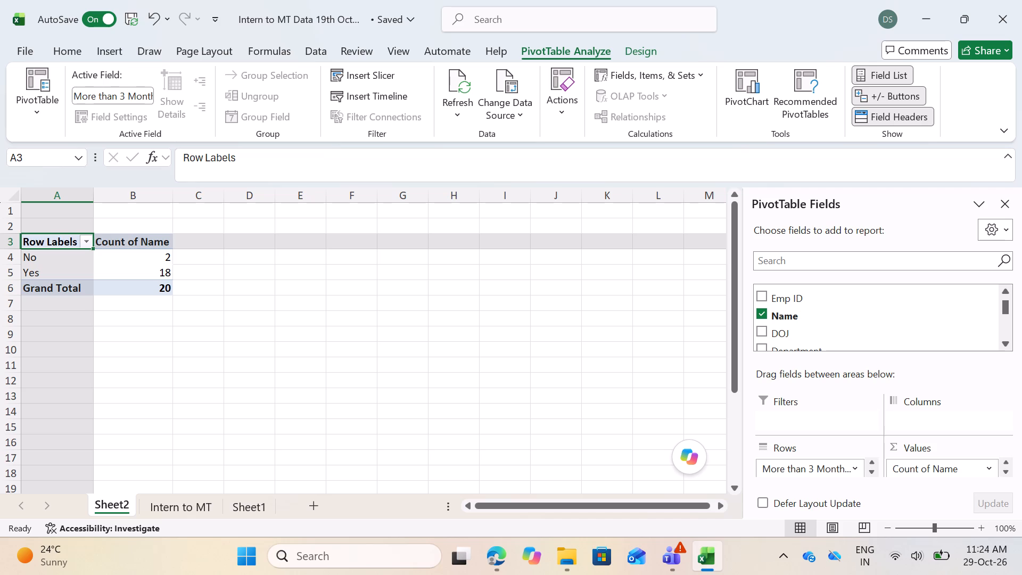
# Look over the Intern to MT source data and the full list of available PivotTable fields for another field to include.
pyautogui.click(183, 499)
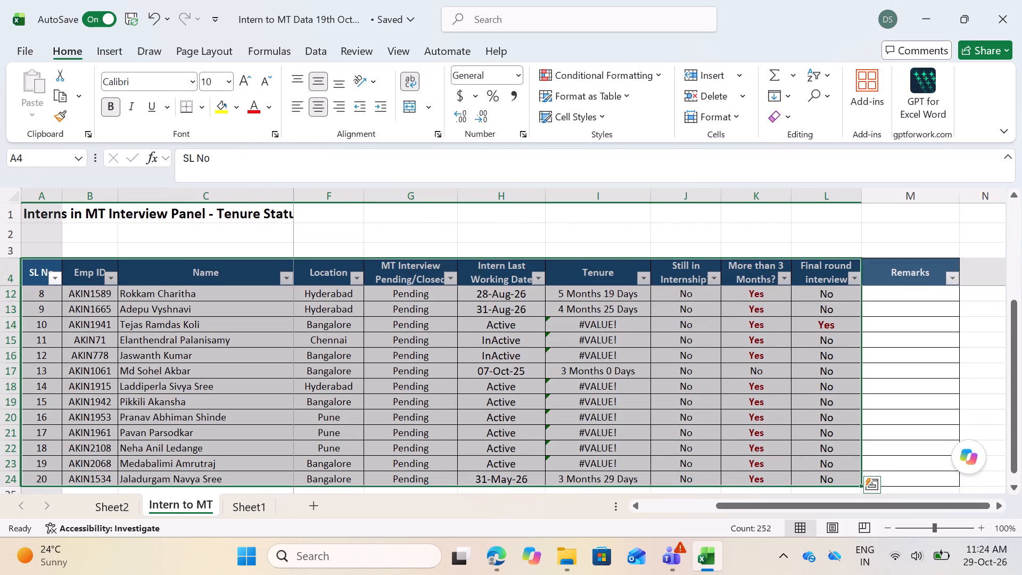
pyautogui.scroll(-3, 144, 352)
pyautogui.scroll(14, 149, 356)
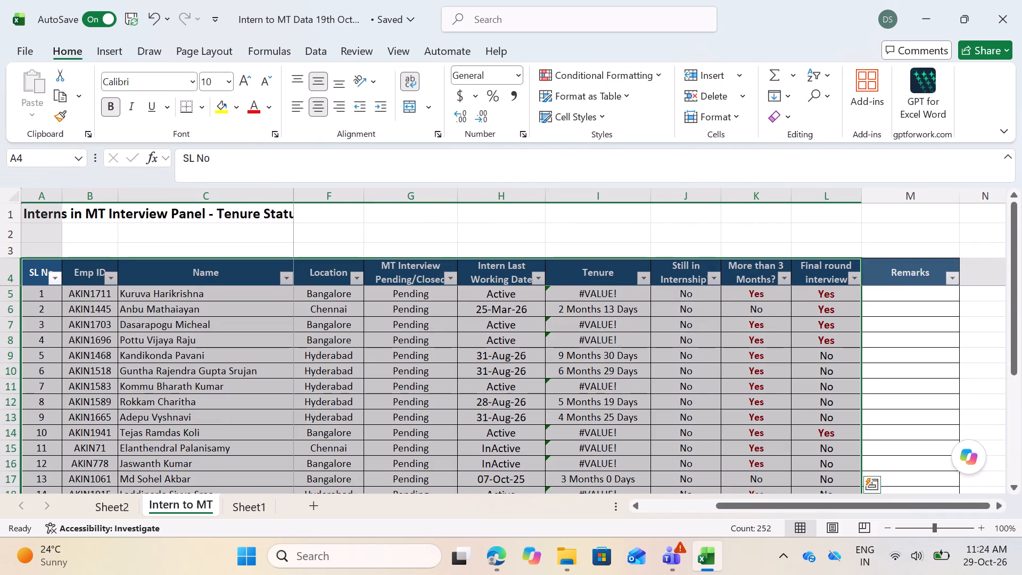
pyautogui.click(118, 505)
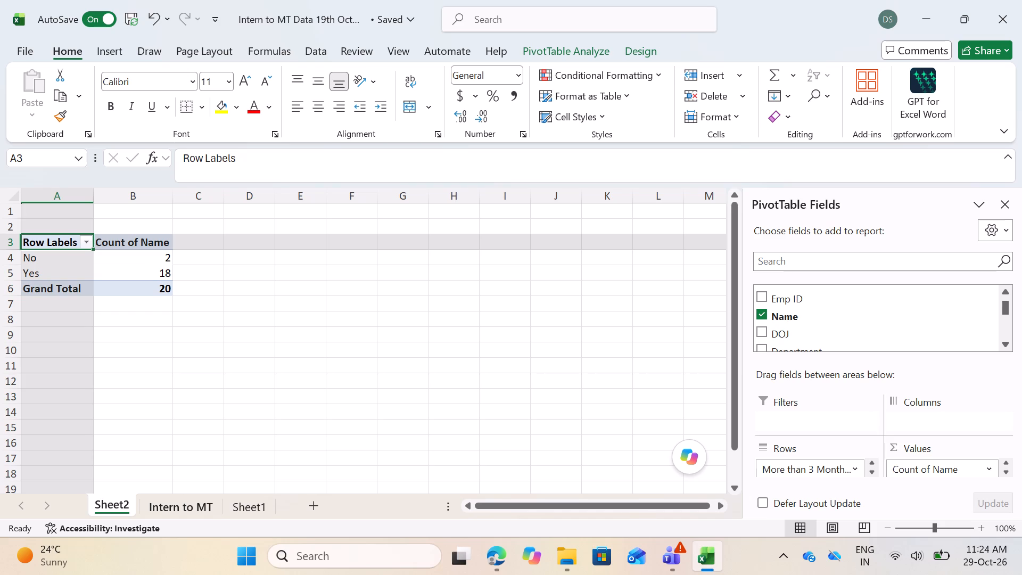
pyautogui.scroll(-3, 845, 322)
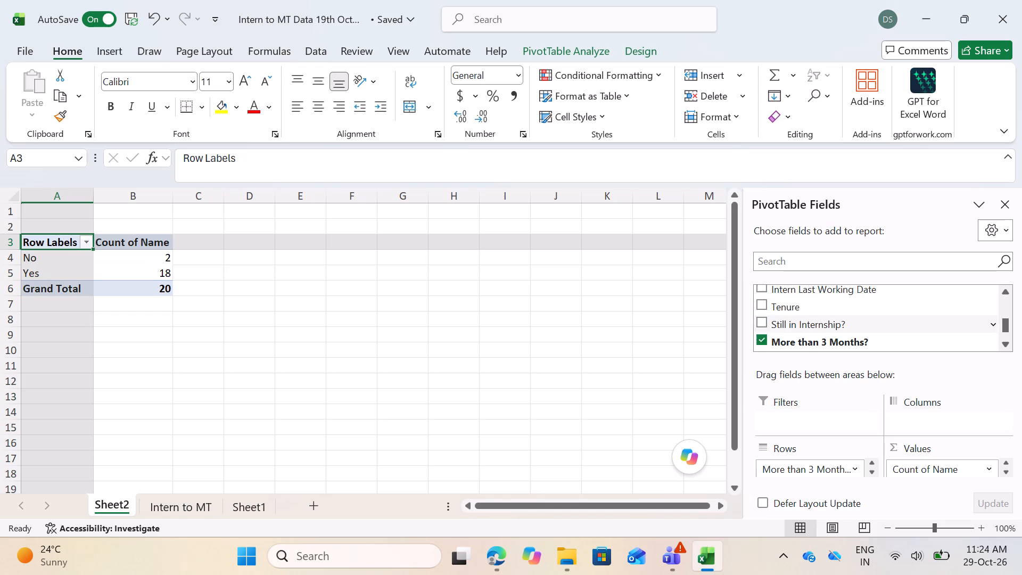
pyautogui.scroll(-3, 845, 321)
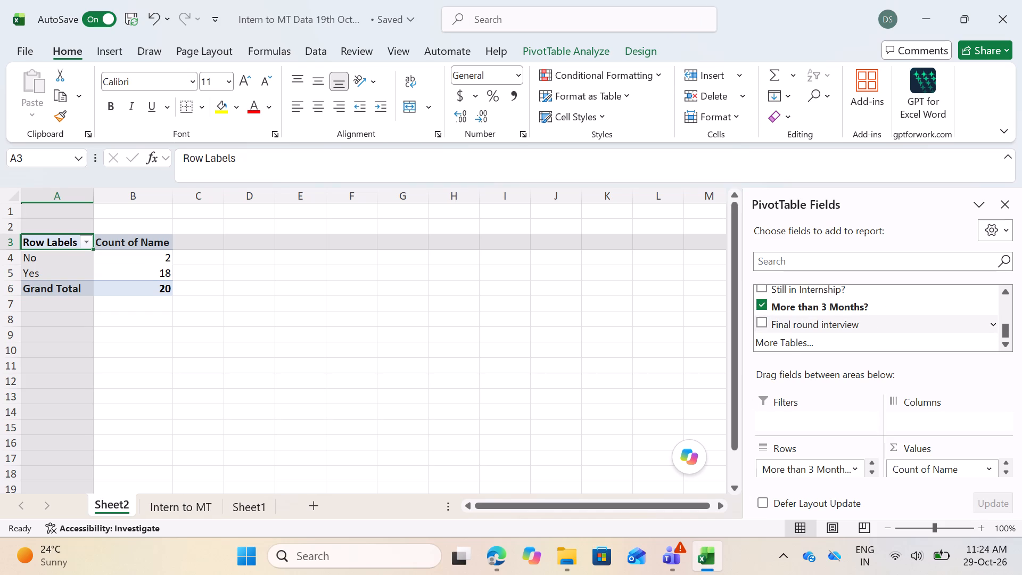
pyautogui.scroll(1, 845, 321)
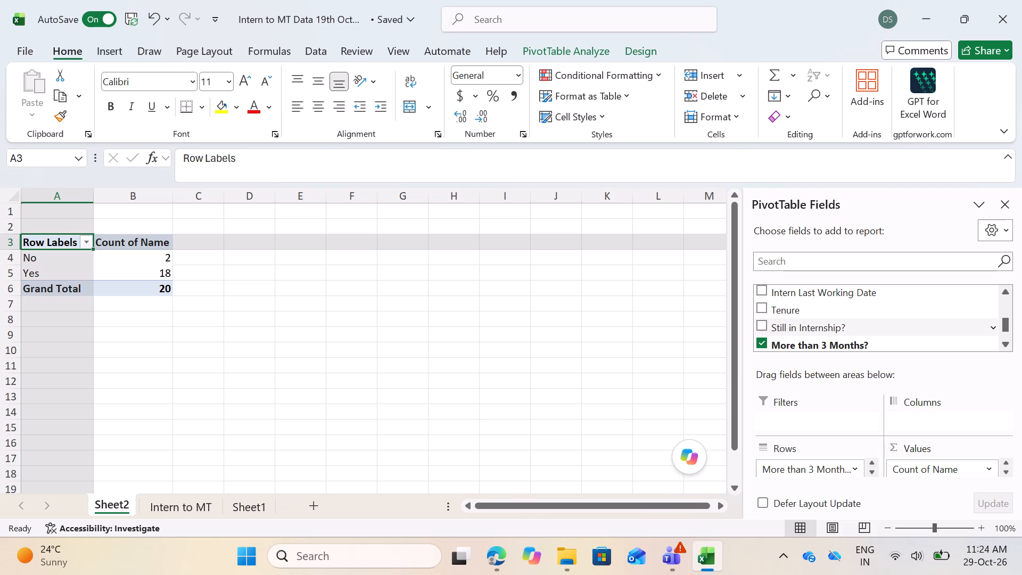
pyautogui.scroll(2, 845, 321)
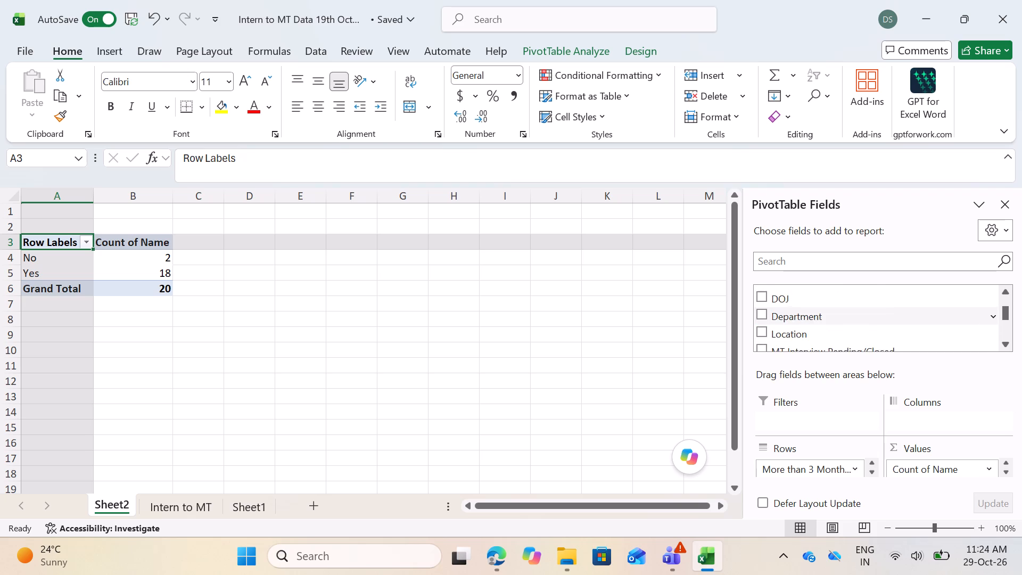
pyautogui.scroll(13, 845, 321)
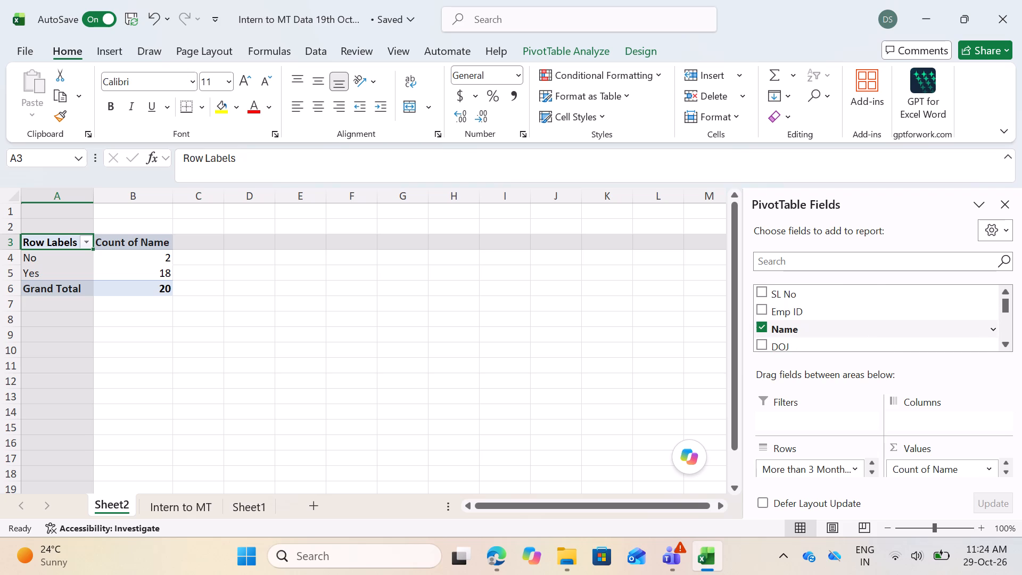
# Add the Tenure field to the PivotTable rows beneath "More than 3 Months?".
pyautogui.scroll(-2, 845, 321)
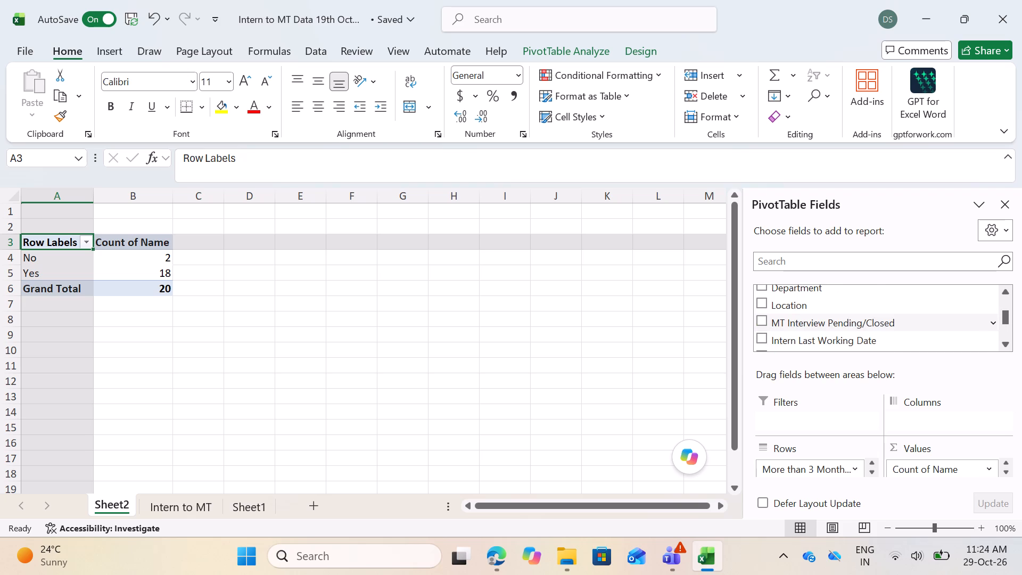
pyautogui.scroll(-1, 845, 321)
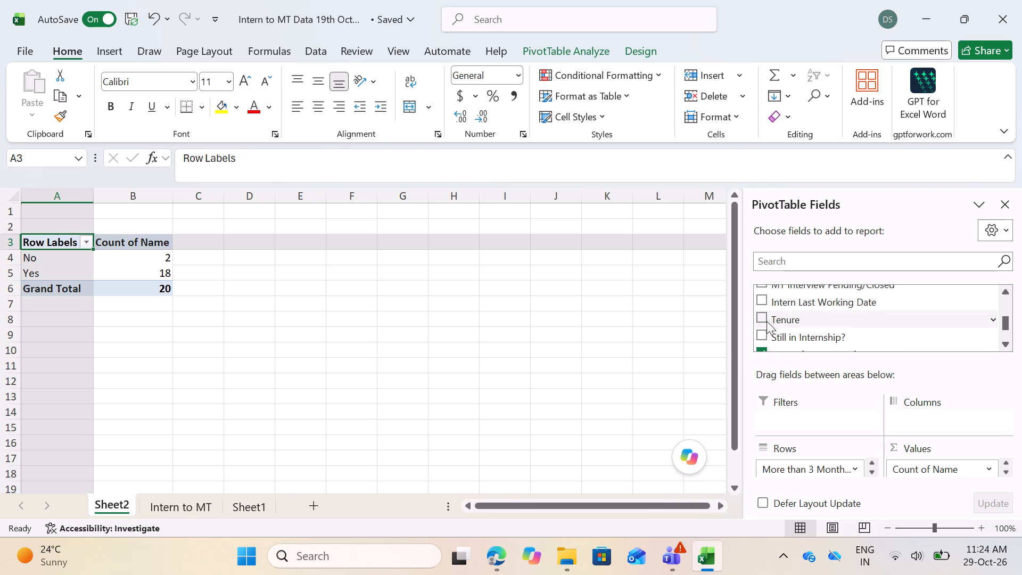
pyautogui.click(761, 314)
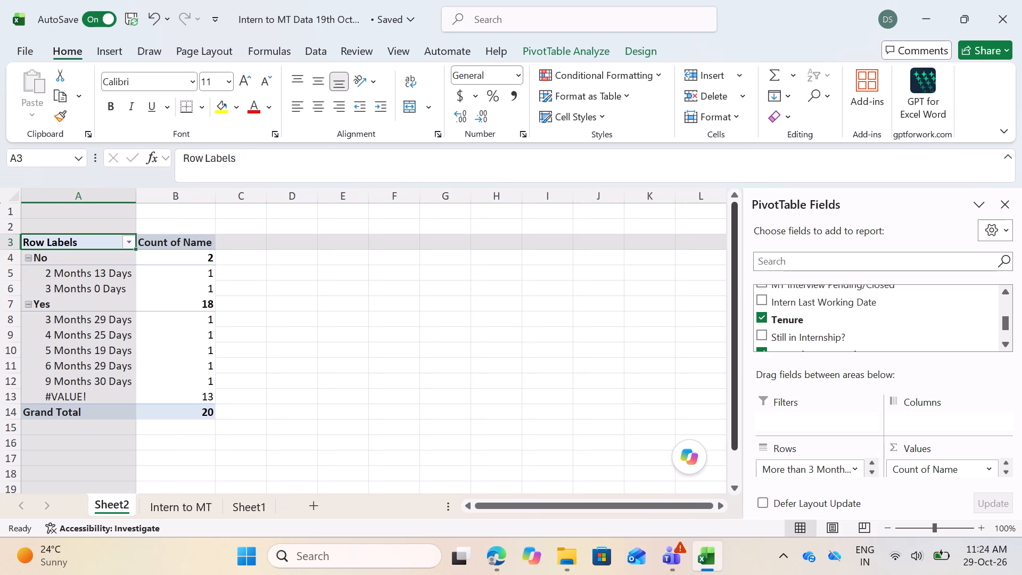
# Delete Sheet2, which holds the new PivotTable.
pyautogui.rightClick(101, 508)
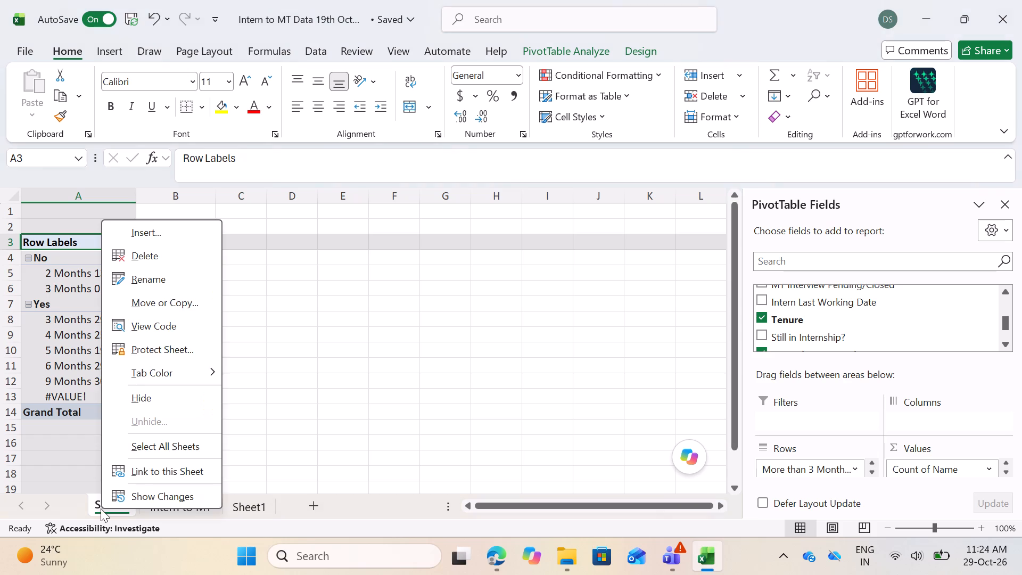
pyautogui.click(166, 261)
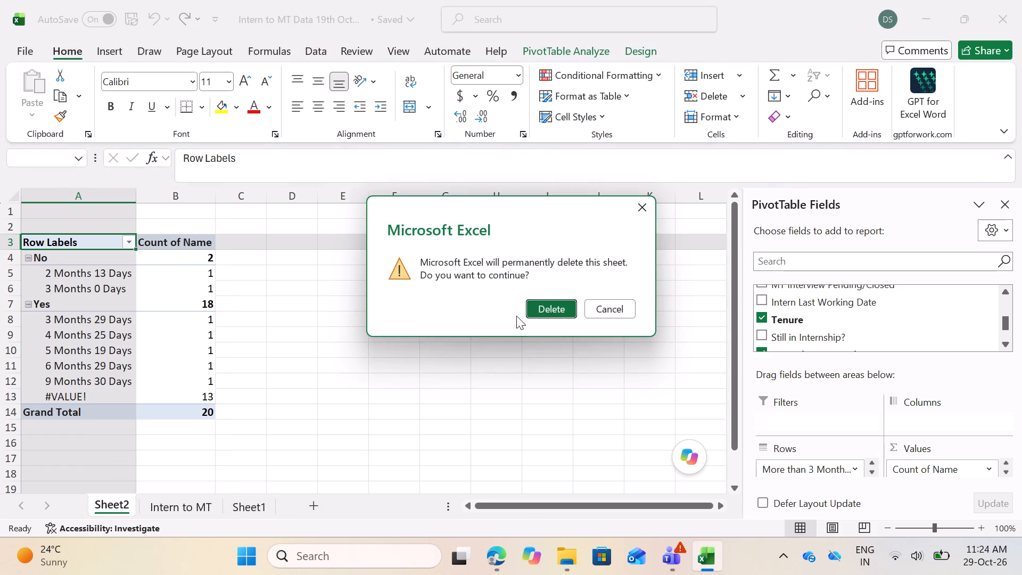
pyautogui.click(563, 302)
# Delete Sheet1, which holds the imported Tenure Pivot Report.
pyautogui.click(196, 502)
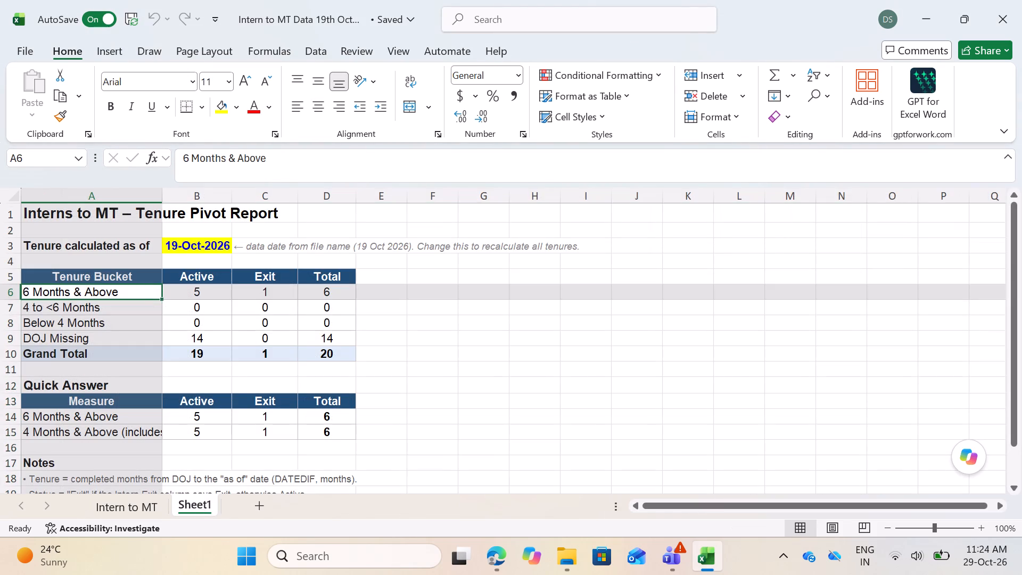
pyautogui.rightClick(186, 508)
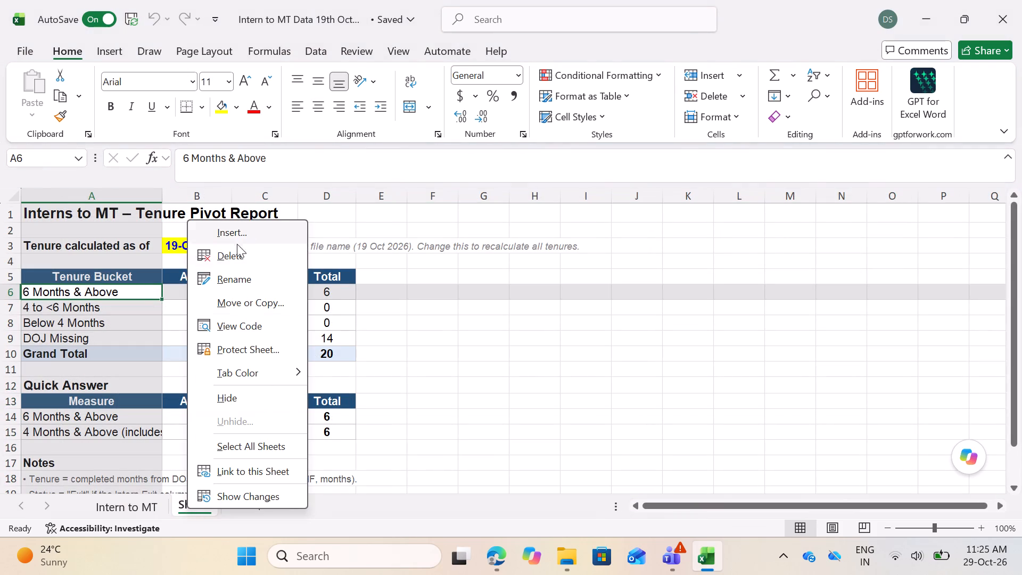
pyautogui.click(229, 254)
pyautogui.click(552, 301)
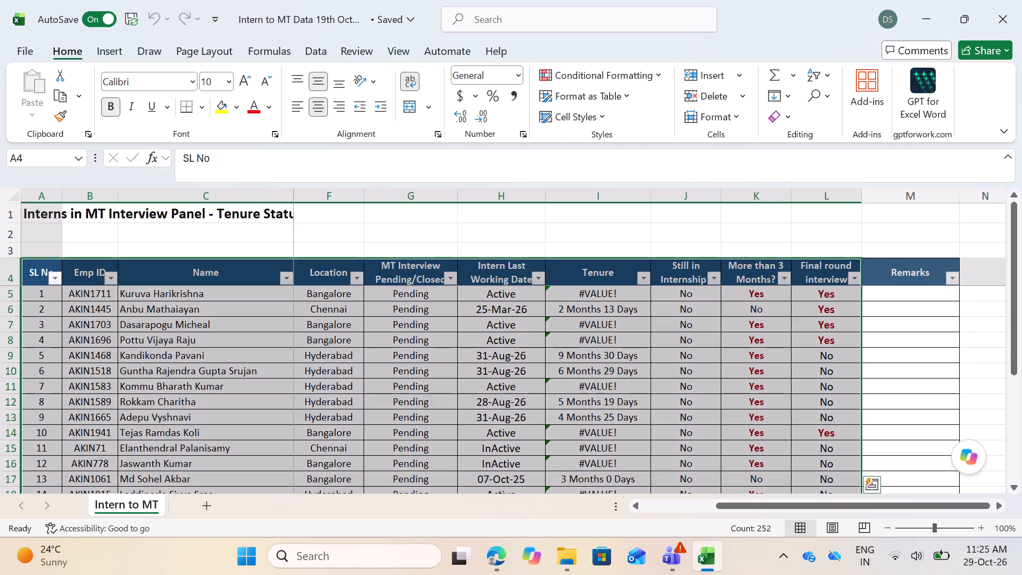
# Copy the Intern Last Working Date from cell H6 over the Active entry in cell H8.
pyautogui.click(508, 325)
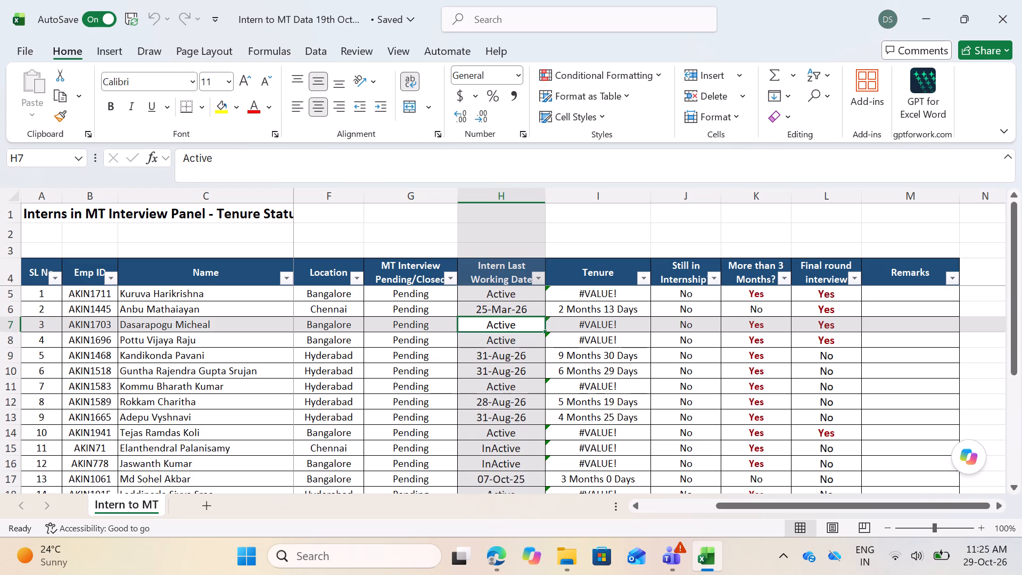
pyautogui.click(490, 337)
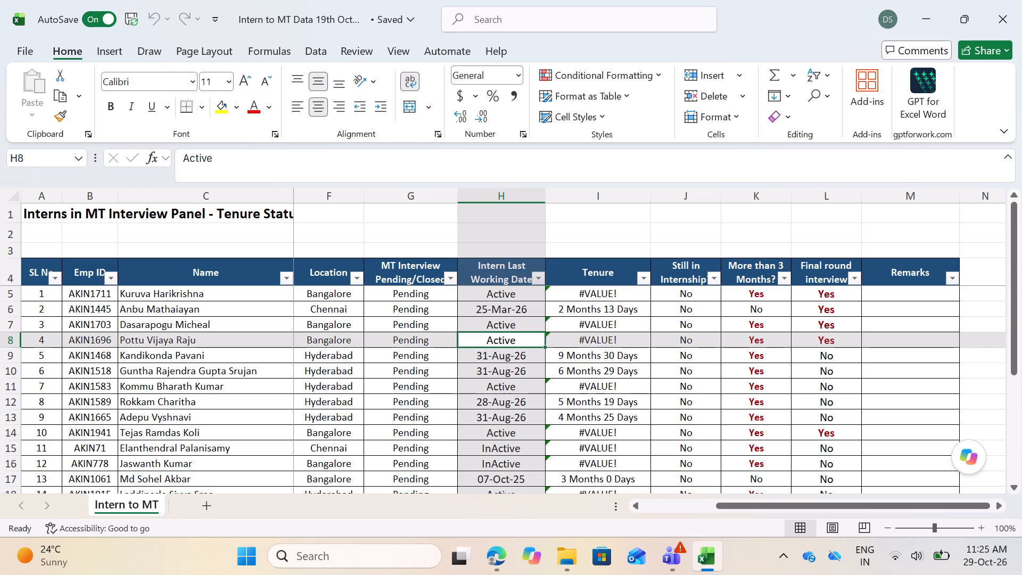
pyautogui.click(507, 312)
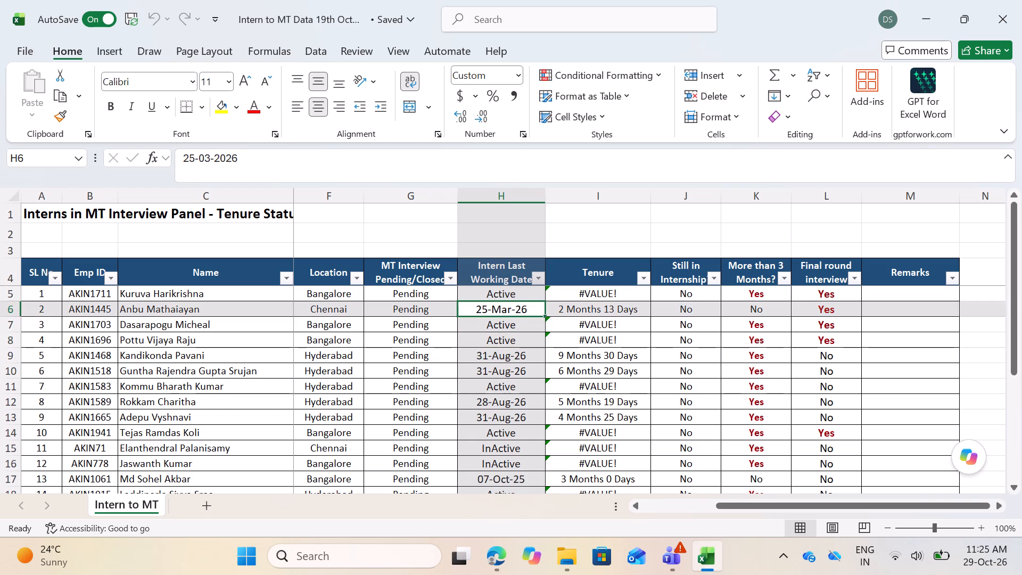
pyautogui.hotkey('ctrl', 'c')
pyautogui.click(501, 345)
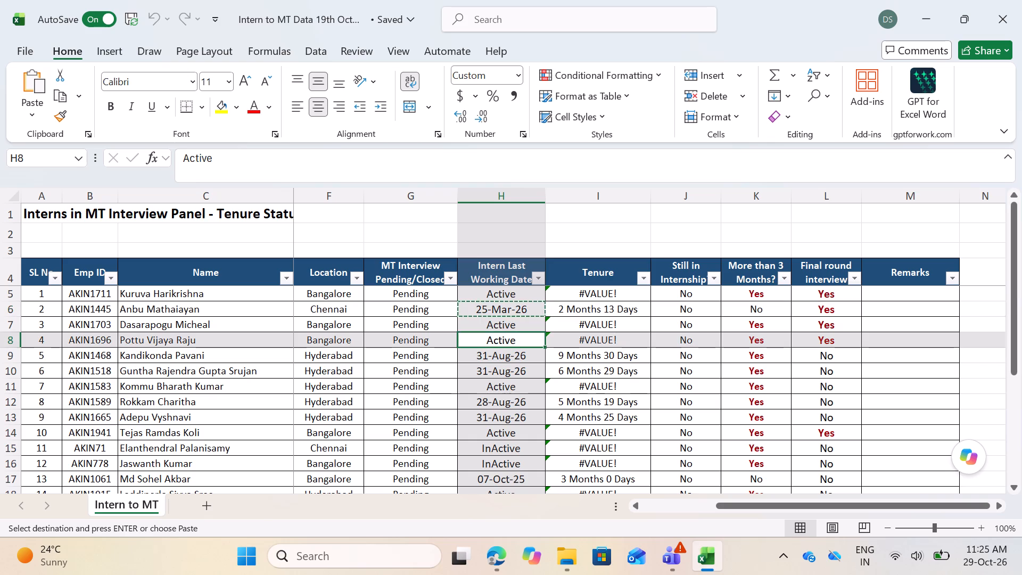
pyautogui.hotkey('ctrl', 'v')
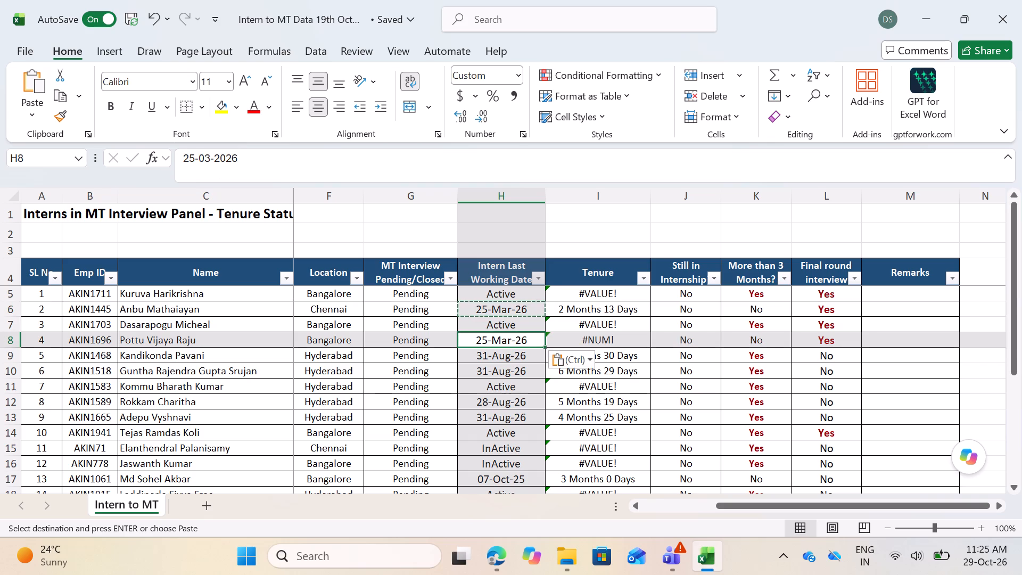
# Change the Intern Last Working Date in cell H8 to 39-09-2026.
pyautogui.click(209, 158)
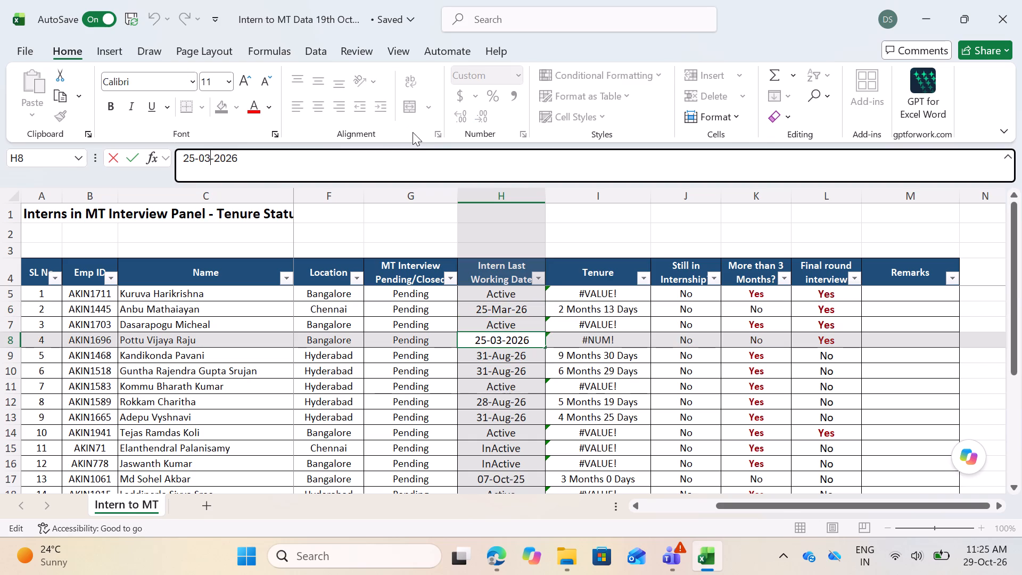
pyautogui.press('BackSpace')
pyautogui.press('9')
pyautogui.press('Left')
pyautogui.press('Left')
pyautogui.press('Left')
pyautogui.press('Left')
pyautogui.press('Right')
pyautogui.press('BackSpace')
pyautogui.press('BackSpace')
pyautogui.press('BackSpace')
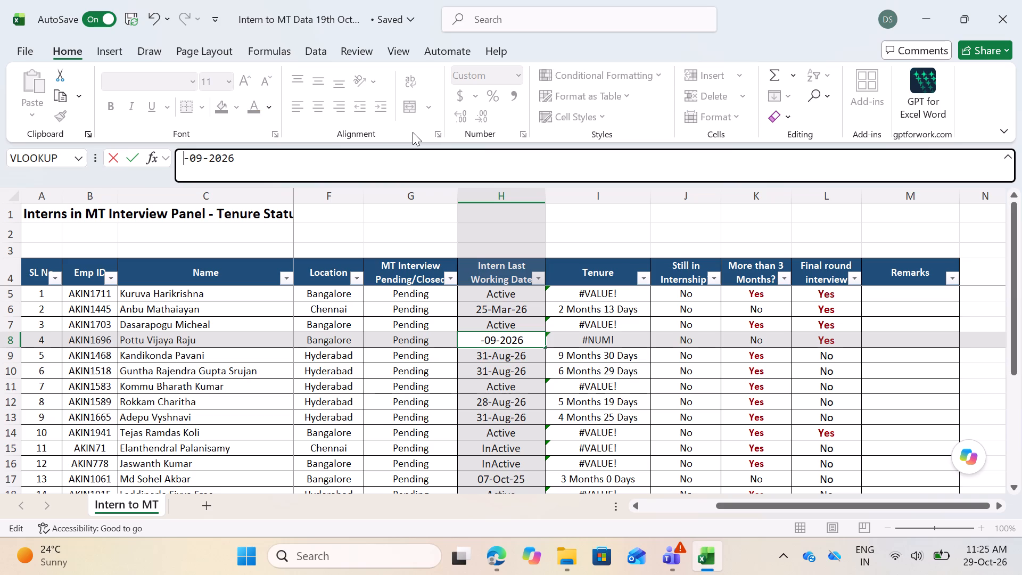
pyautogui.write('39')
pyautogui.press('Tab')
pyautogui.hotkey('shift', 'Tab')
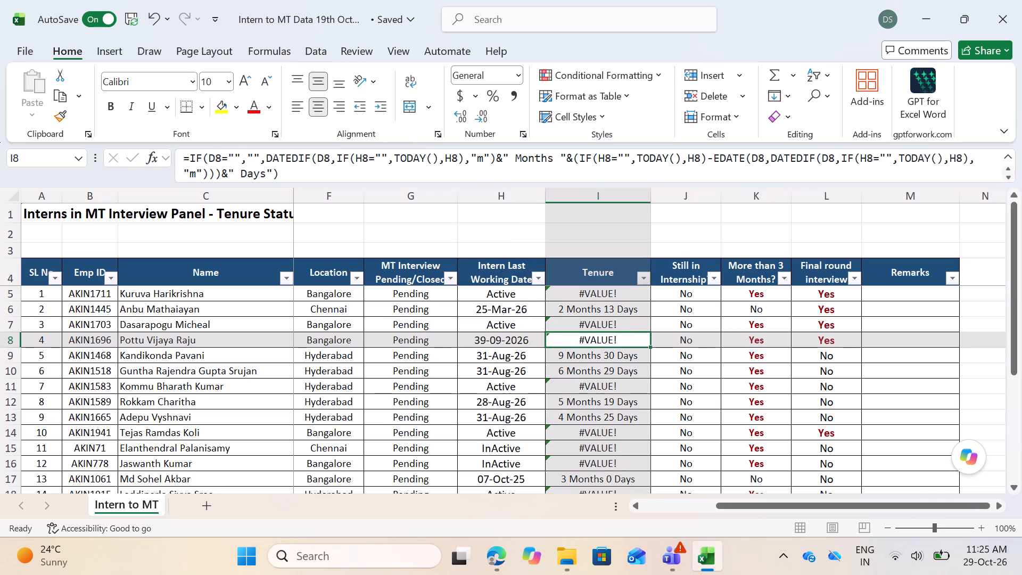
pyautogui.hotkey('shift', 'Tab')
pyautogui.press('Tab')
pyautogui.press('Tab')
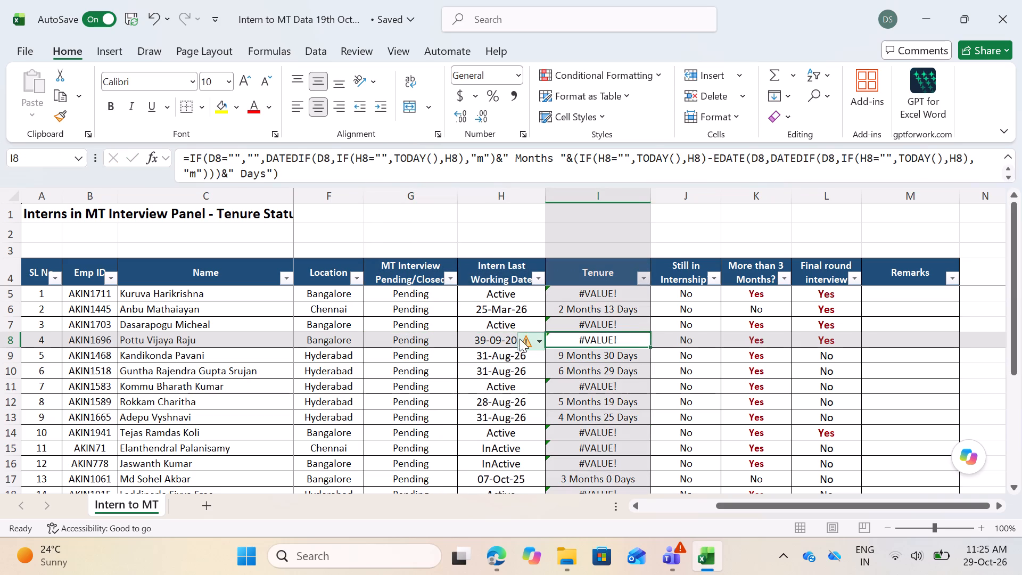
pyautogui.press('Tab')
pyautogui.hotkey('shift', 'Tab')
pyautogui.hotkey('shift', 'Tab')
# Apply the formatting of the date in cell H6 to cell H8 with Format Painter.
pyautogui.click(495, 309)
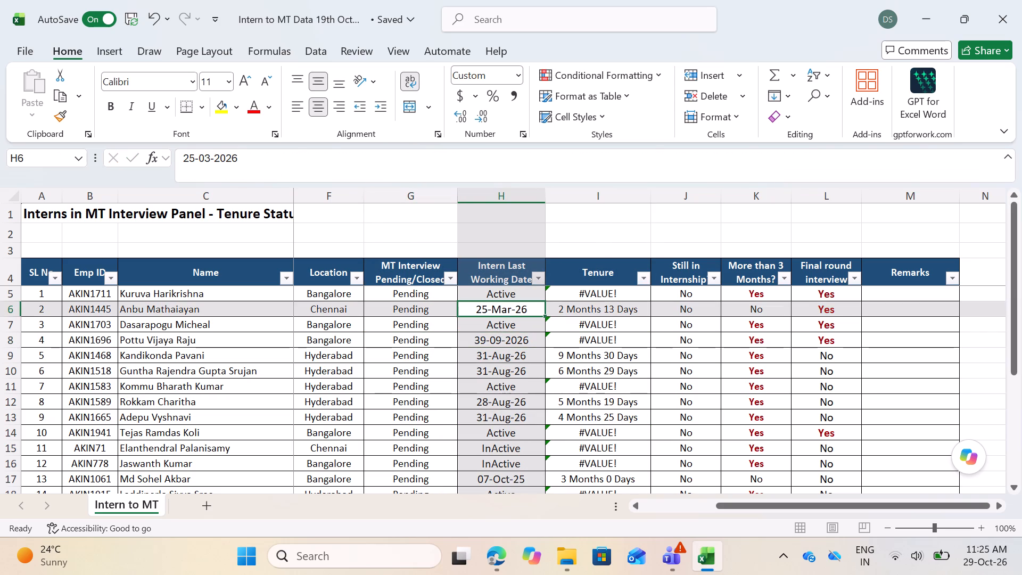
pyautogui.click(63, 117)
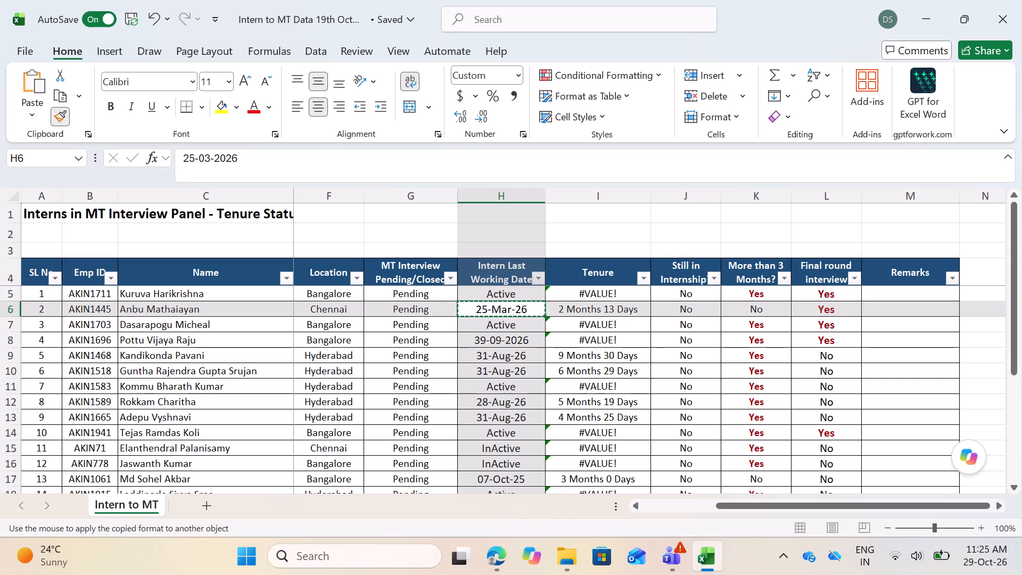
pyautogui.click(509, 339)
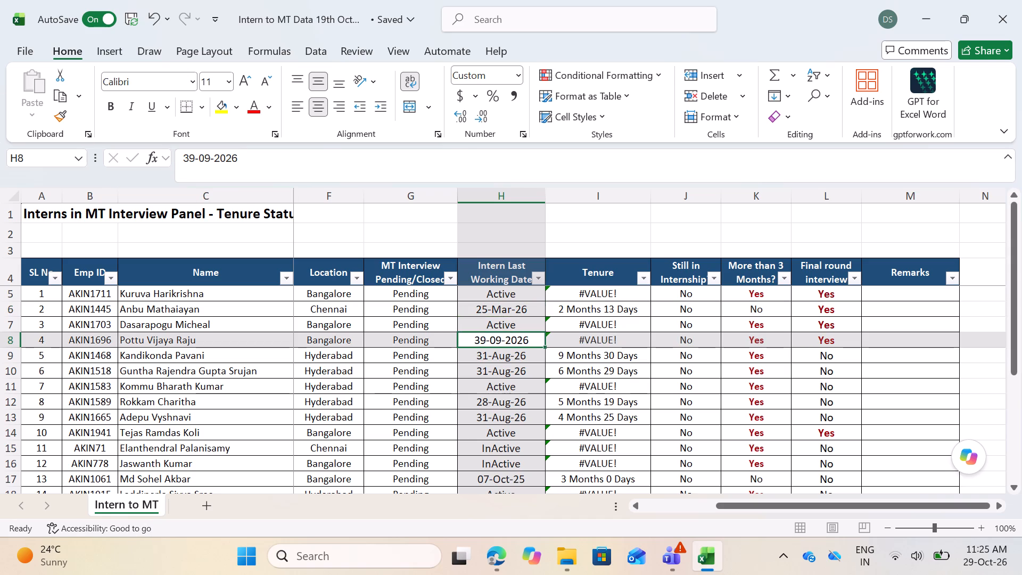
# Correct the Intern Last Working Date in cell H8 to 30-09-2026.
pyautogui.click(193, 156)
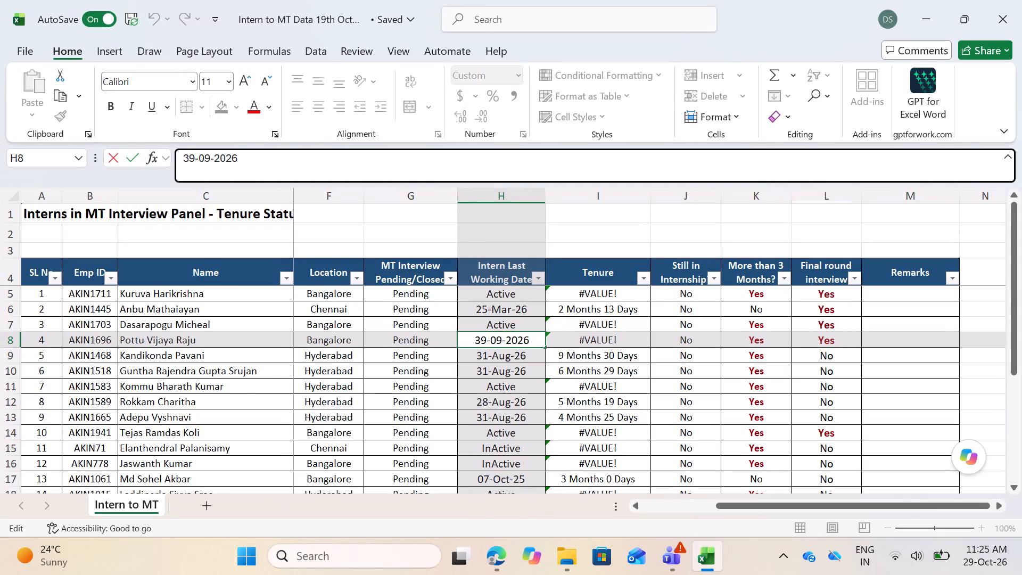
pyautogui.press('BackSpace')
pyautogui.press('0')
pyautogui.press('Tab')
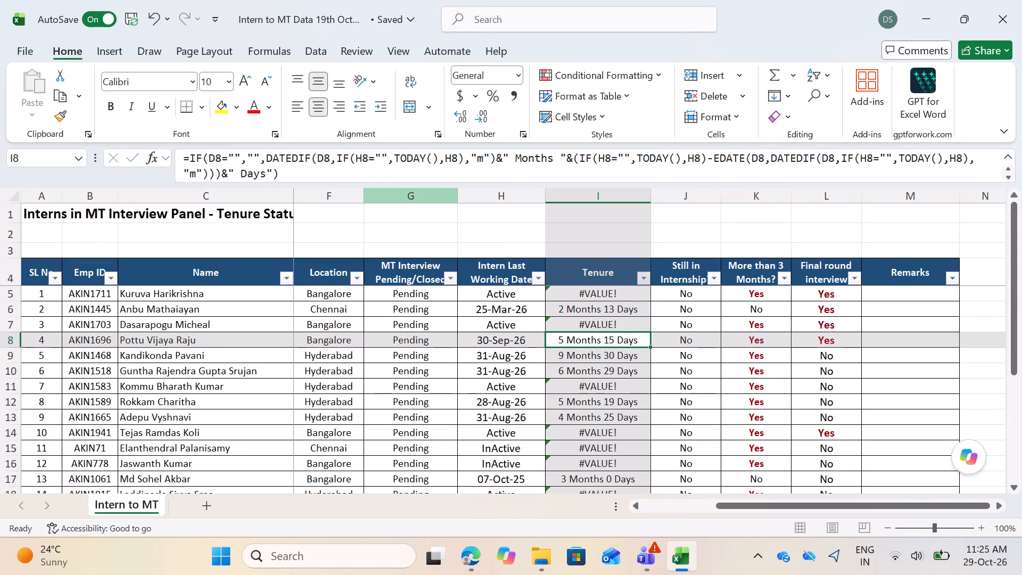
pyautogui.hotkey('shift', 'Tab')
pyautogui.press('Tab')
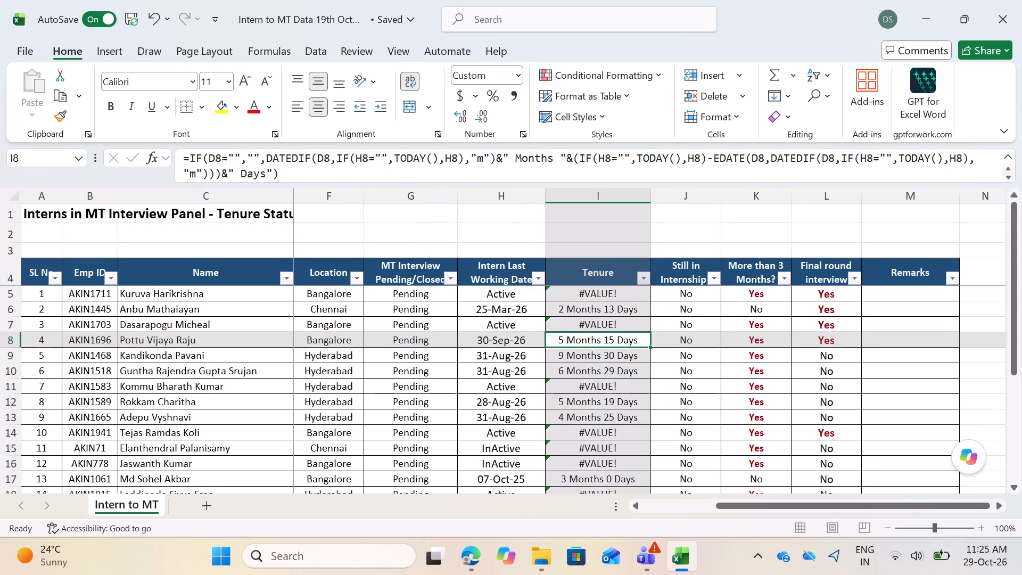
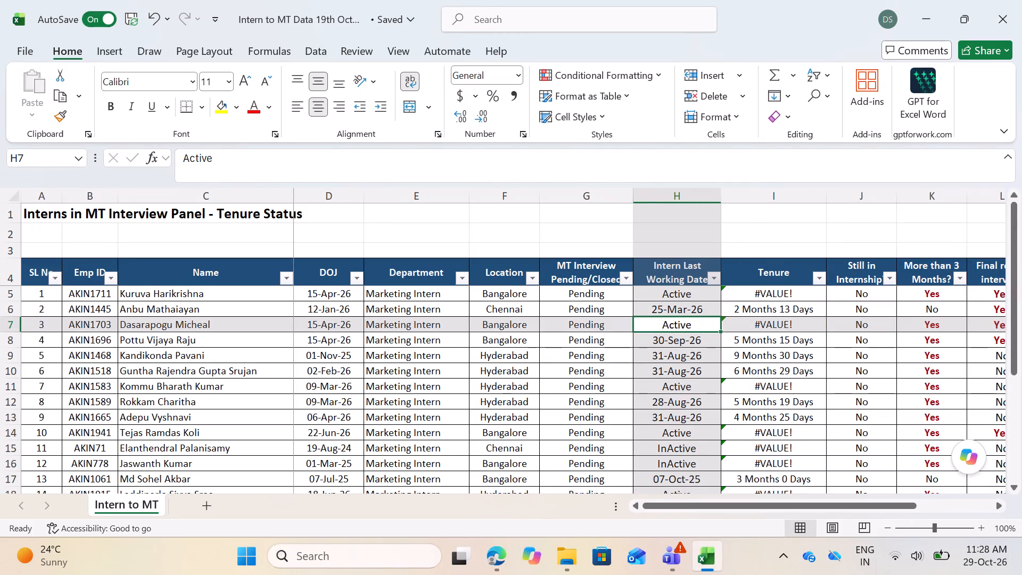
# Copy the Intern Last Working Date from cell H6 into cell H7, replacing the Active entry.
pyautogui.click(682, 311)
pyautogui.hotkey('ctrl', 'c')
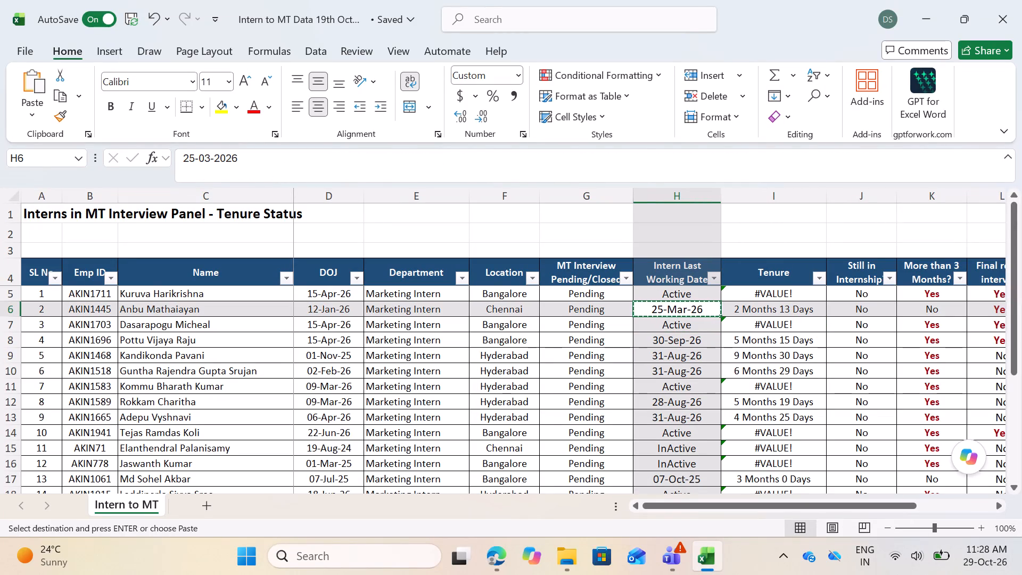
pyautogui.click(674, 328)
pyautogui.hotkey('ctrl', 'v')
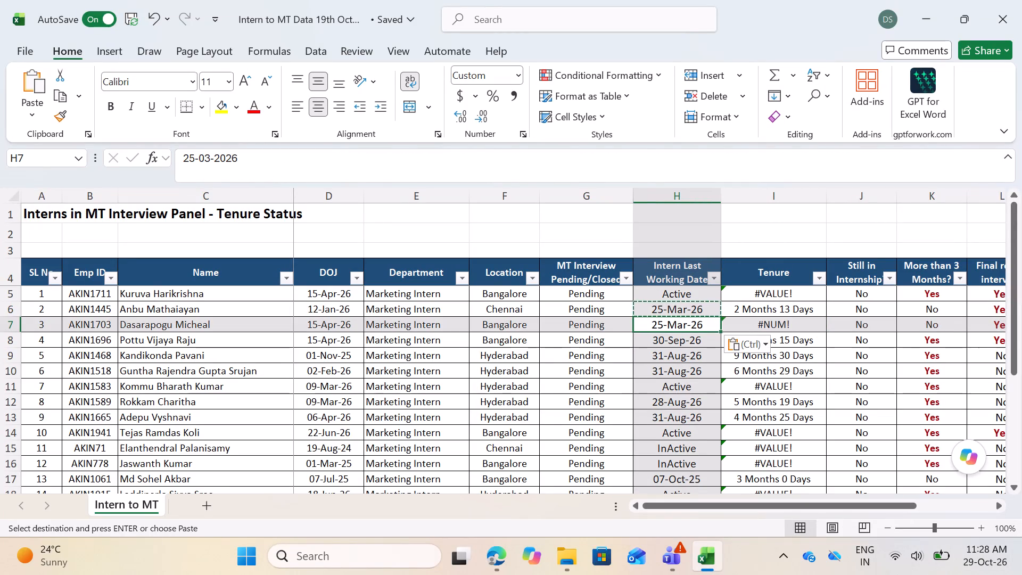
pyautogui.click(756, 327)
pyautogui.click(685, 327)
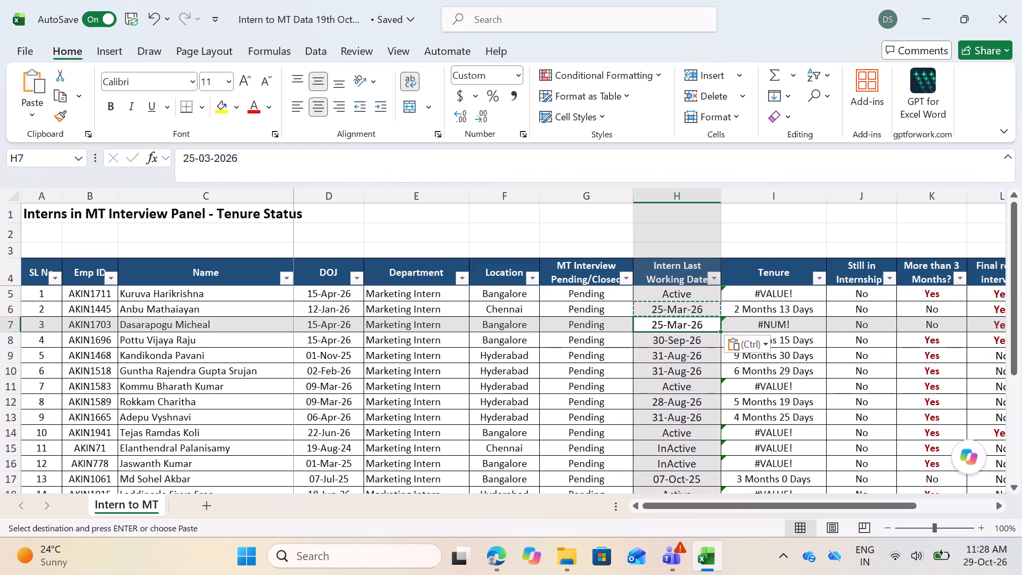
# Change the Intern Last Working Date in cell H7 to 27-10-2026.
pyautogui.click(194, 154)
pyautogui.press('BackSpace')
pyautogui.press('7')
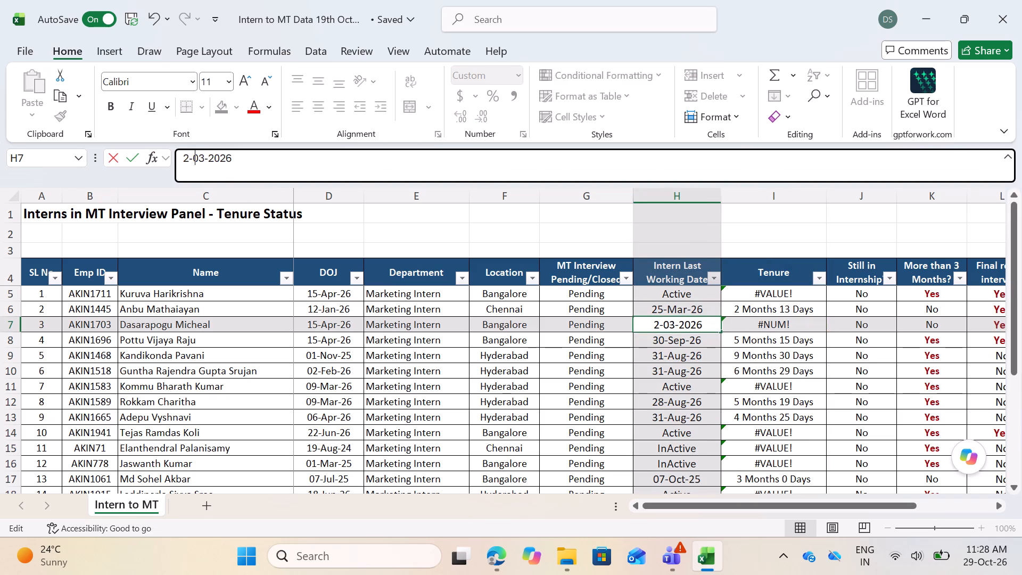
pyautogui.press('Right')
pyautogui.press('Right')
pyautogui.press('Right')
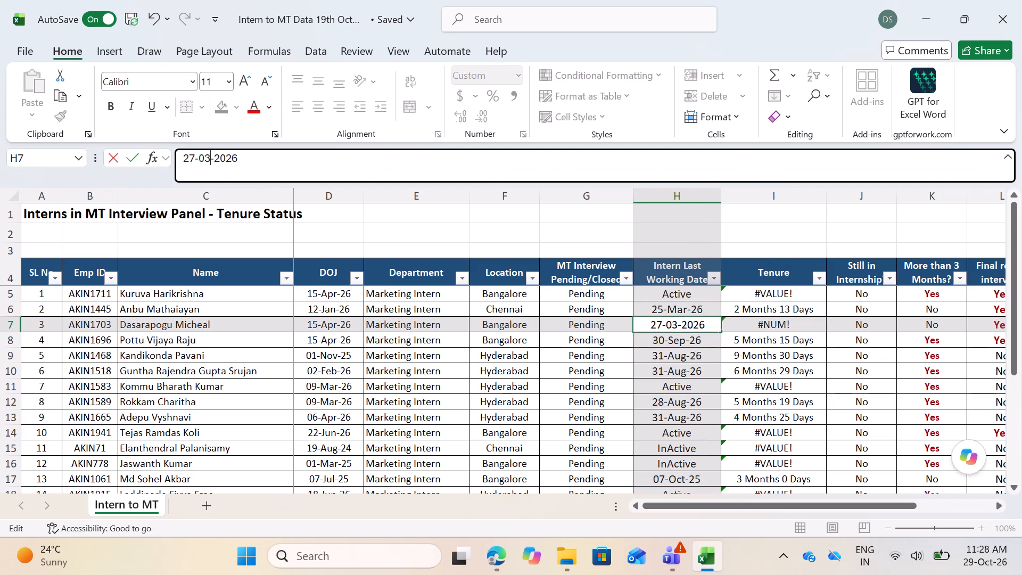
pyautogui.press('BackSpace')
pyautogui.press('Left')
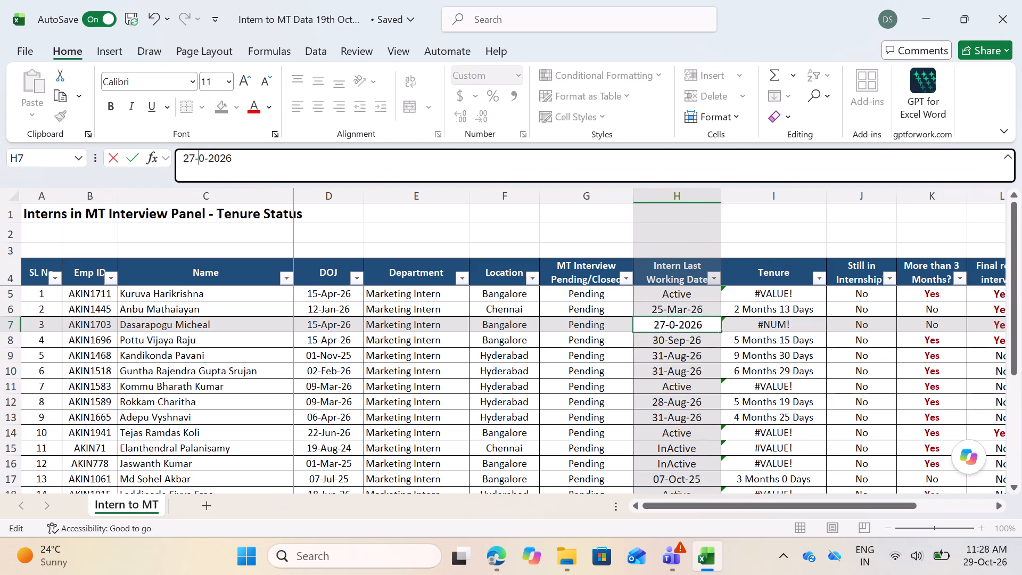
pyautogui.press('1')
pyautogui.press('Tab')
pyautogui.hotkey('shift', 'Tab')
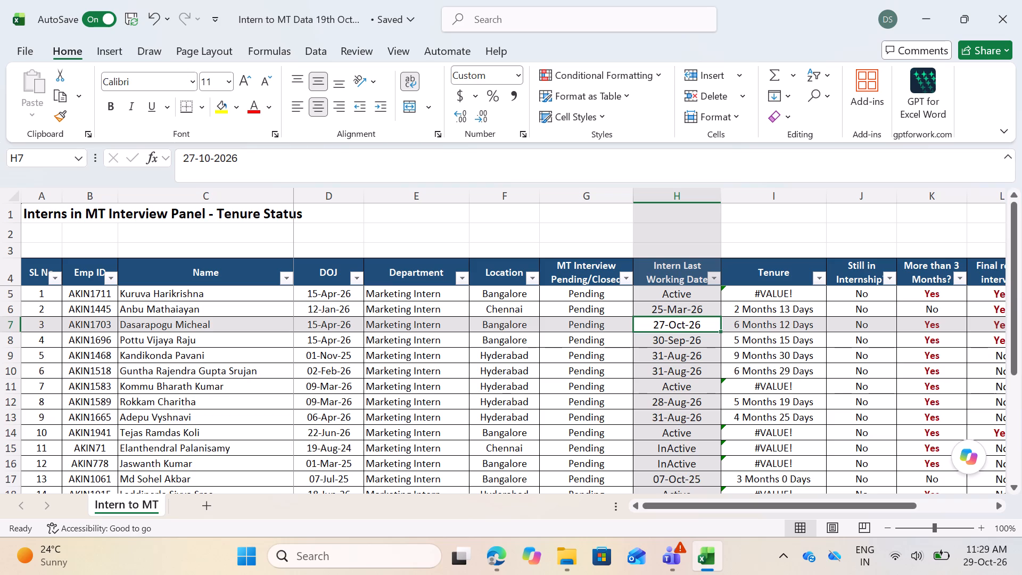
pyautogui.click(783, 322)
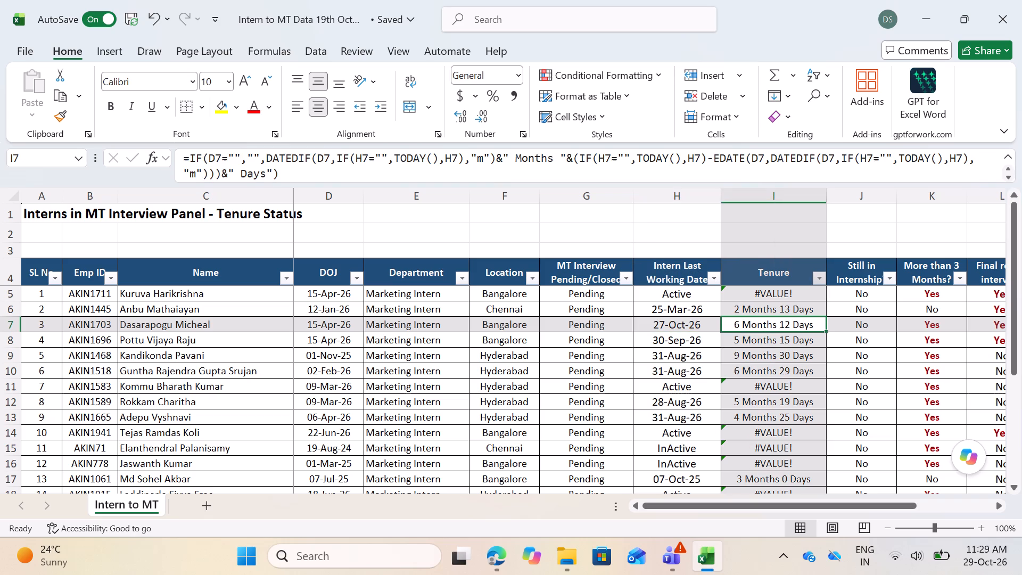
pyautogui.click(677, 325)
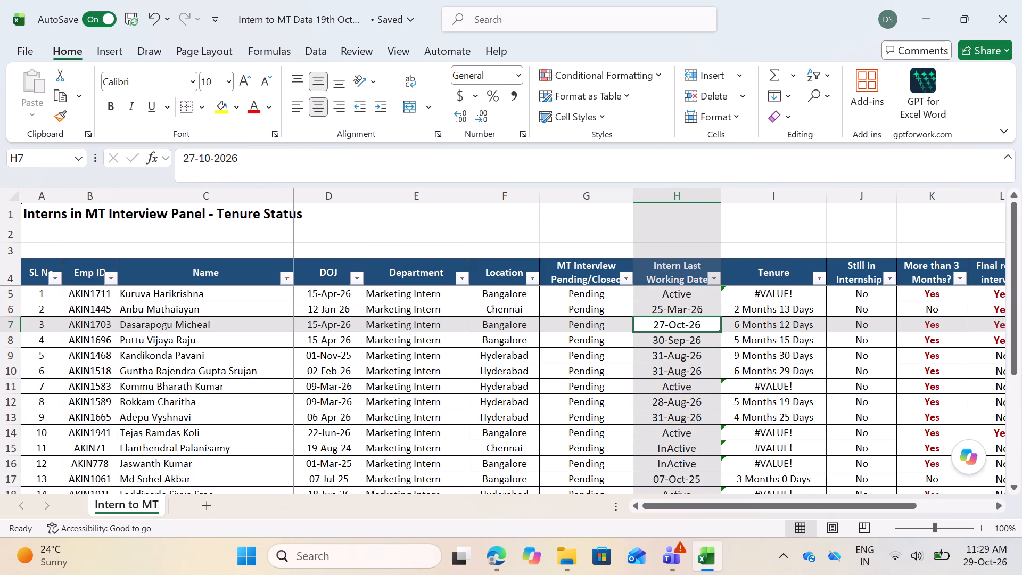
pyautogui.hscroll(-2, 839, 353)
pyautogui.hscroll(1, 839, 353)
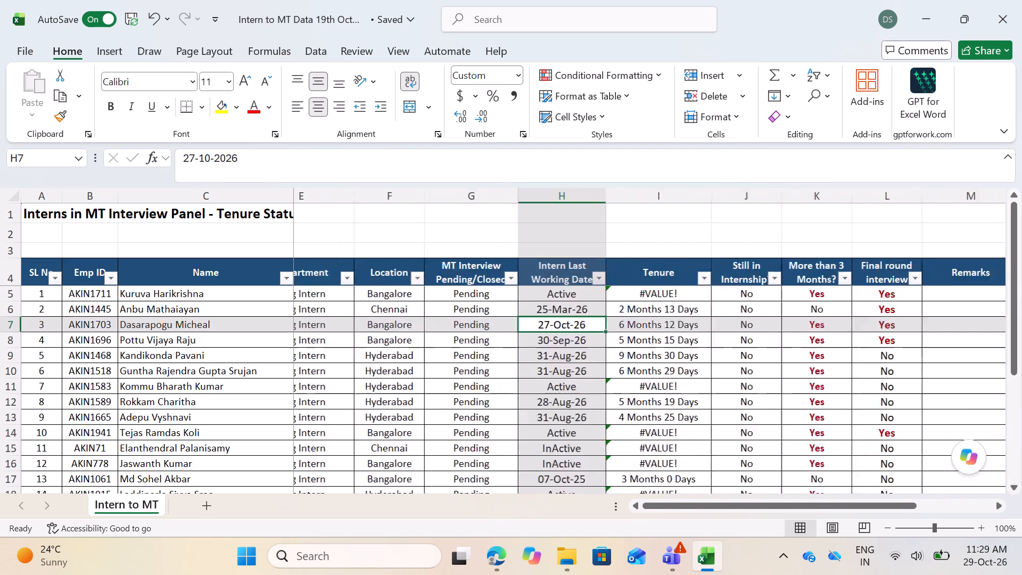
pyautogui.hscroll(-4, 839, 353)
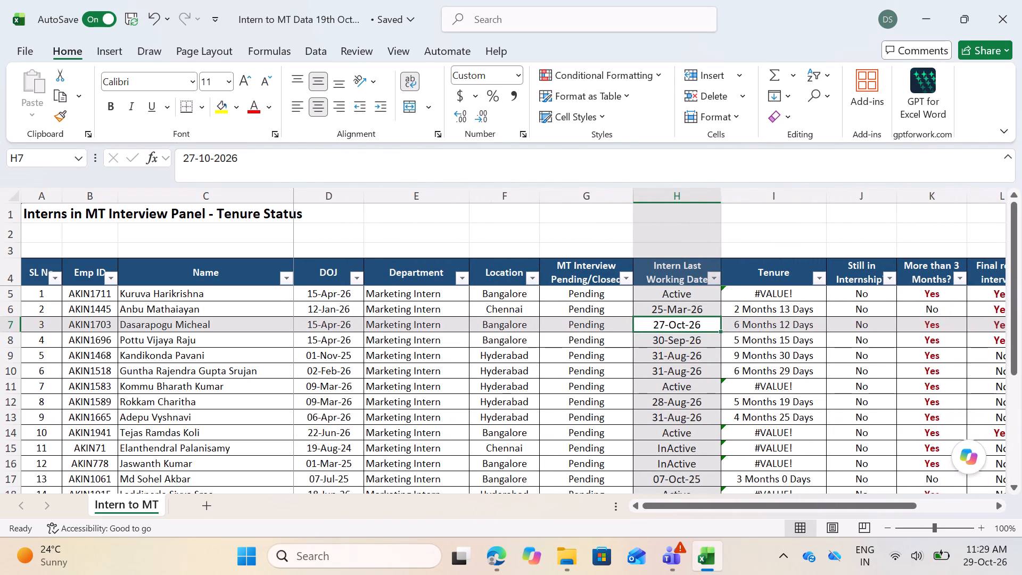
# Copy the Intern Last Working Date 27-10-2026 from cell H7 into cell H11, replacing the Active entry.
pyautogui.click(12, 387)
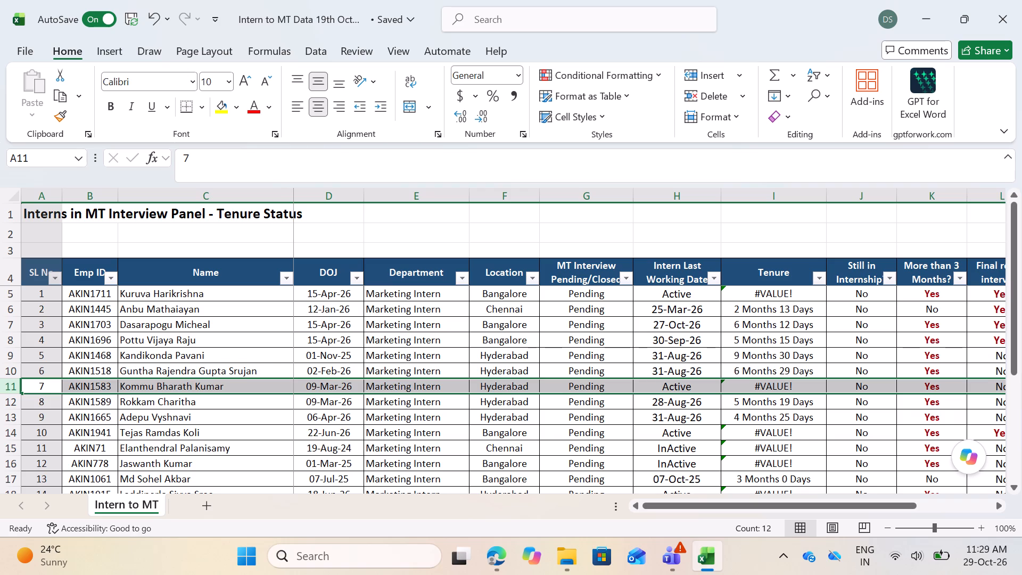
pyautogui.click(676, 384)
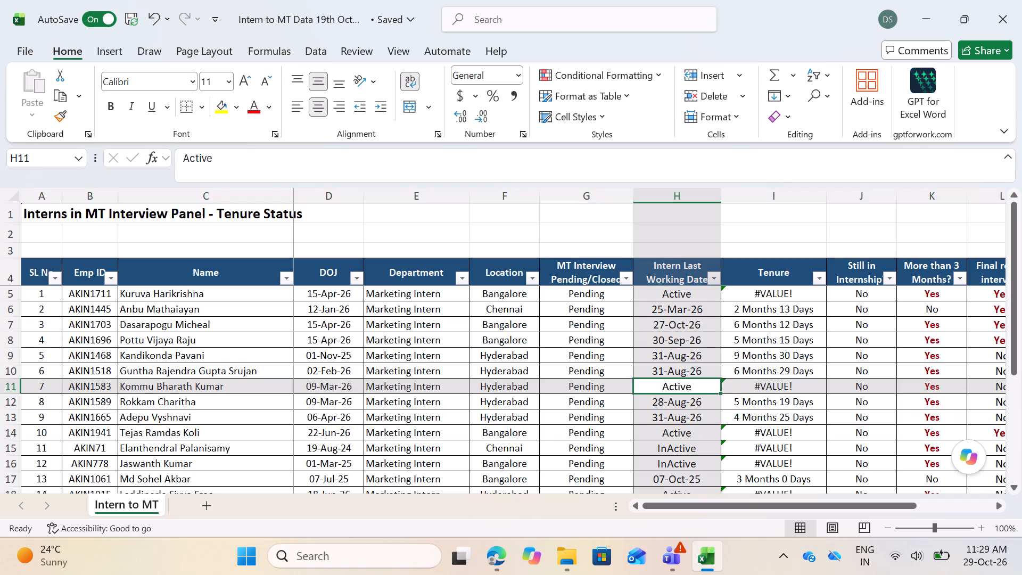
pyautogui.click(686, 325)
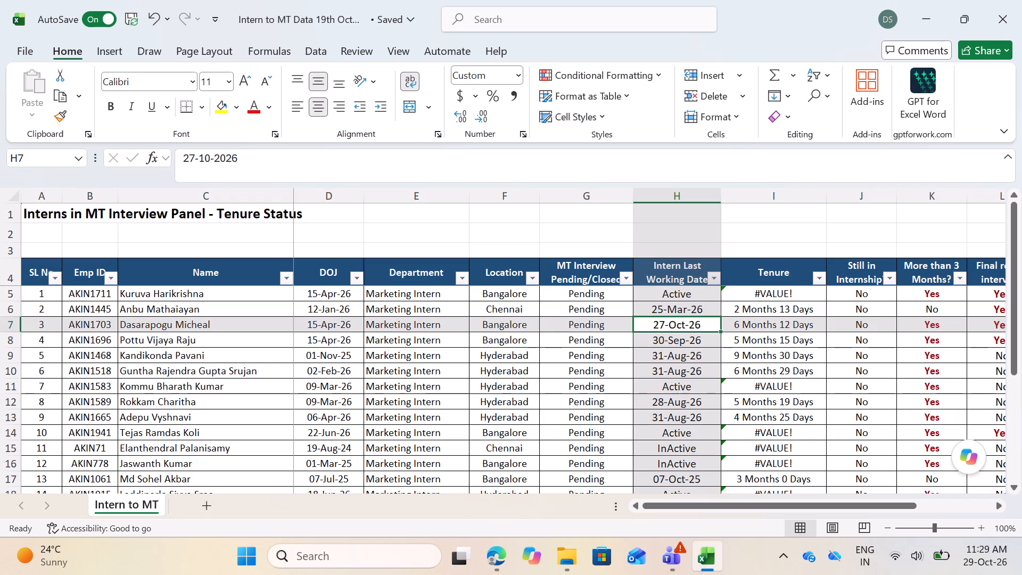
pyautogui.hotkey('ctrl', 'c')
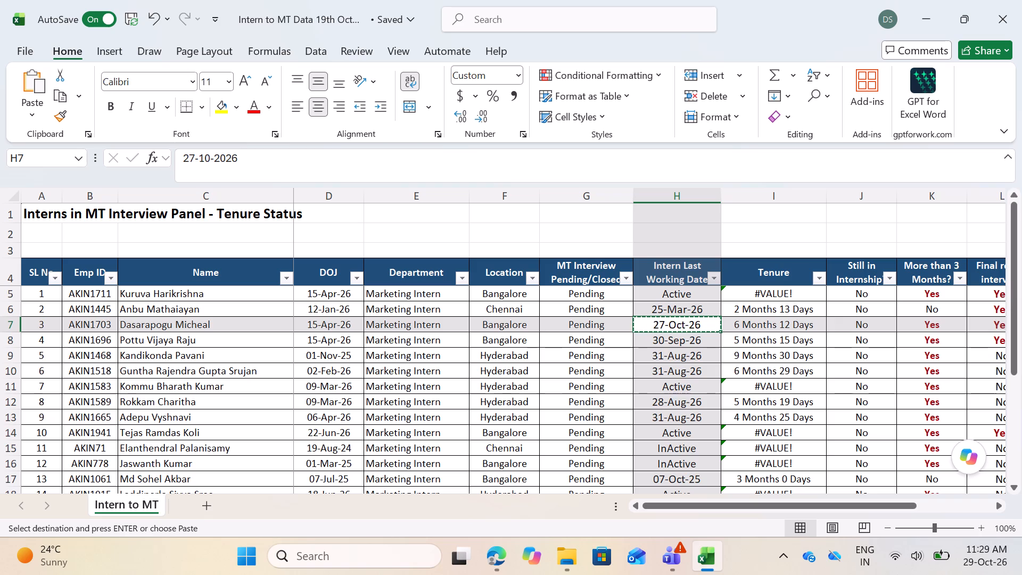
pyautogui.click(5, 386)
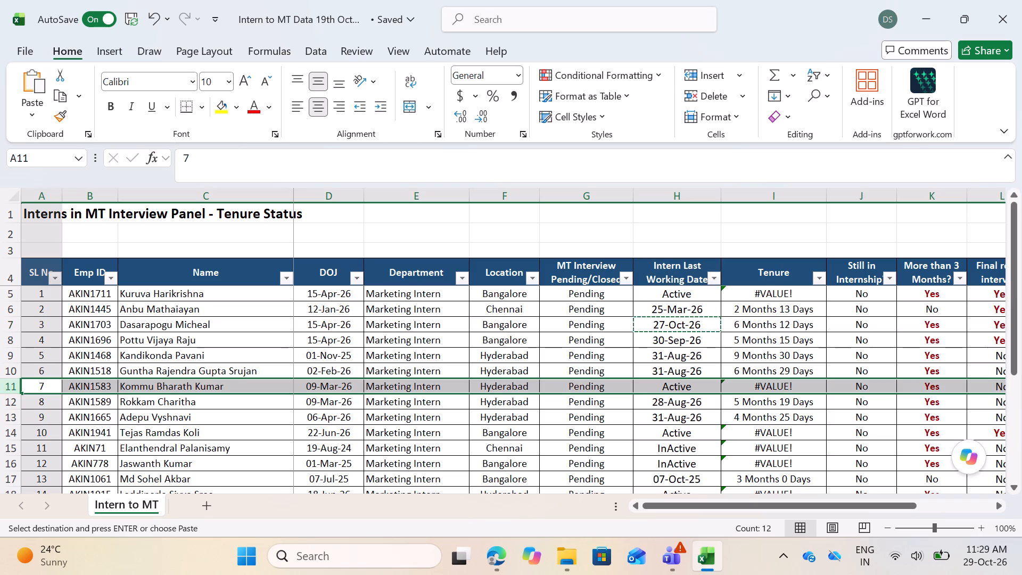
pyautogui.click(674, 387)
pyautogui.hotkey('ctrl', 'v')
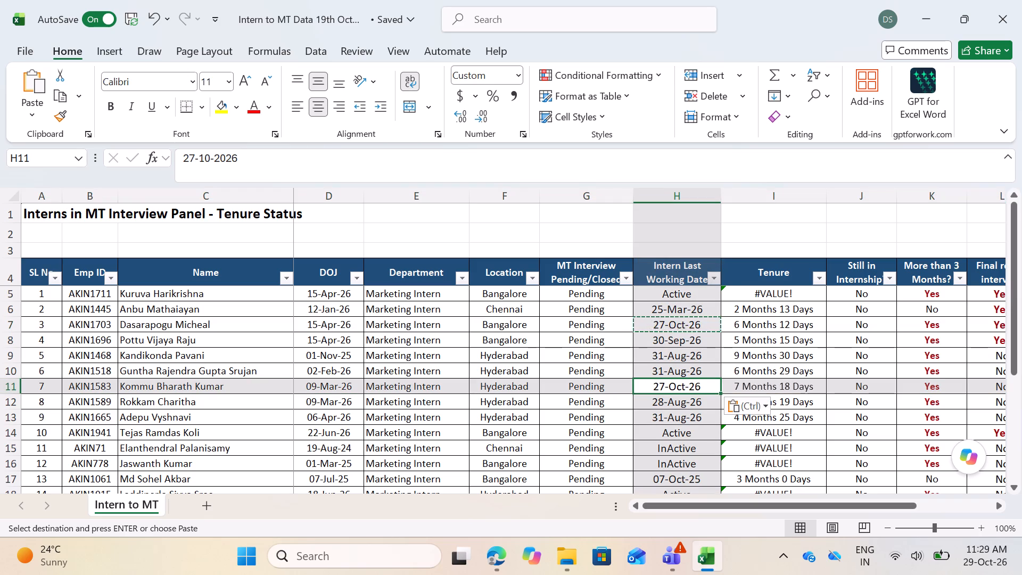
# Copy the Intern Last Working Date 30-09-2026 from cell H8 into cell H11.
pyautogui.click(671, 343)
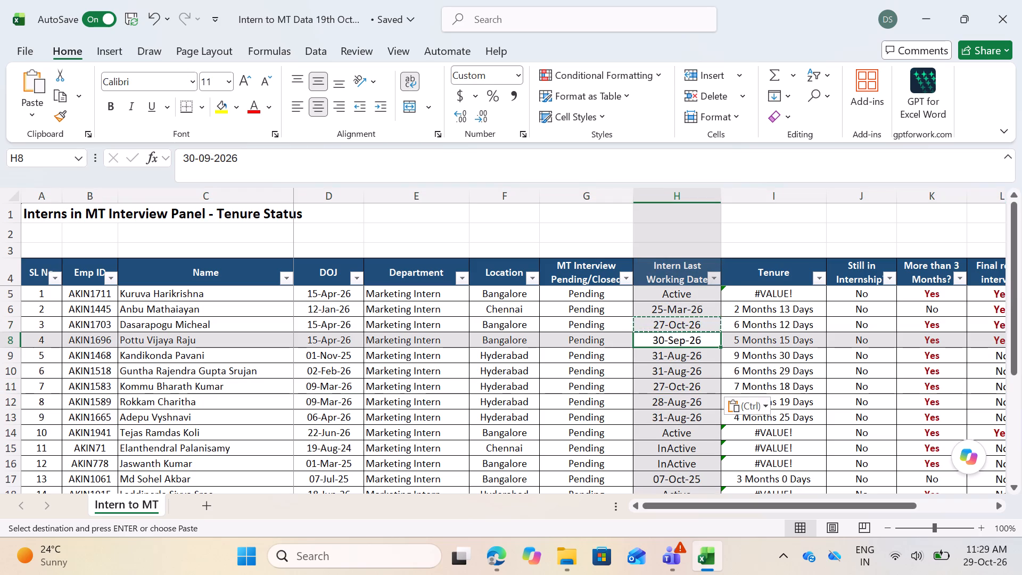
pyautogui.hotkey('ctrl', 'c')
pyautogui.click(683, 388)
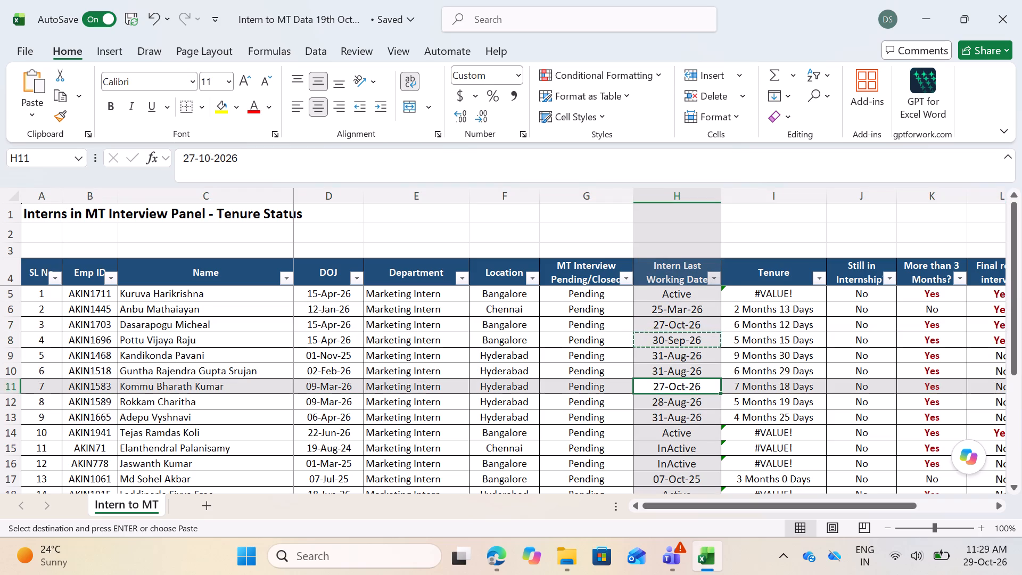
pyautogui.hotkey('ctrl', 'v')
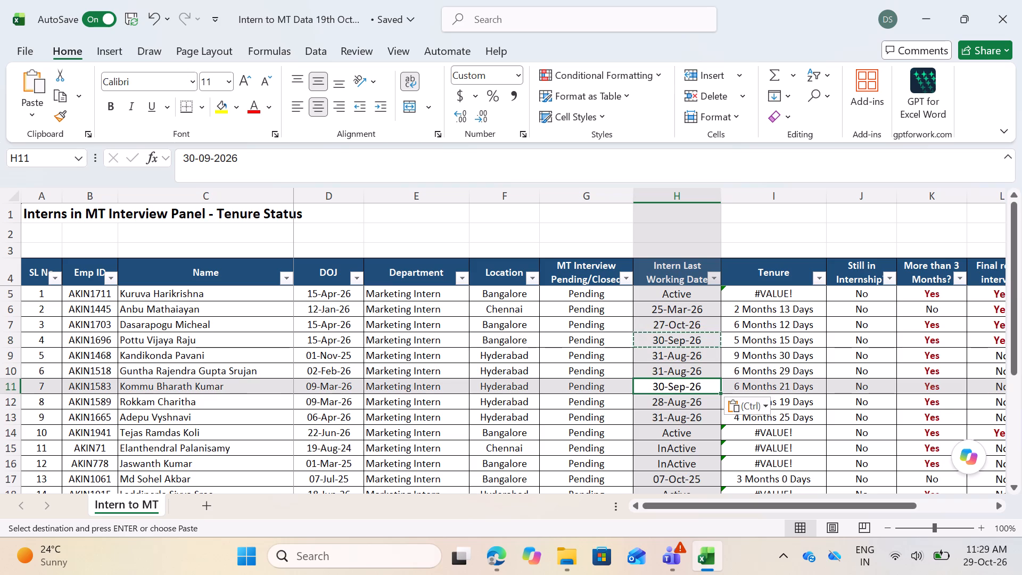
pyautogui.click(763, 387)
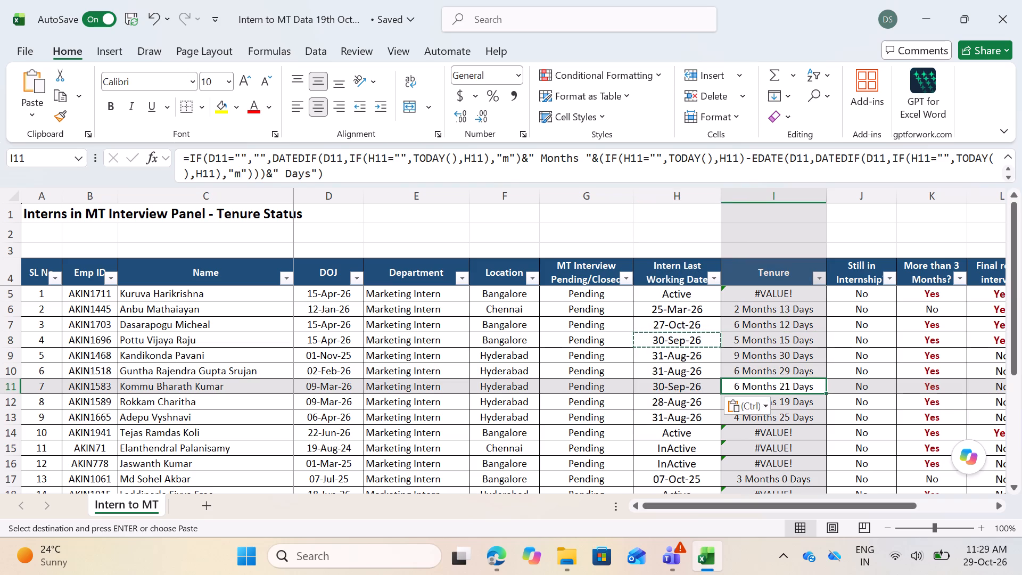
# Select the Intern Last Working Date entry in cell H14 and look over the remaining rows below it.
pyautogui.click(694, 433)
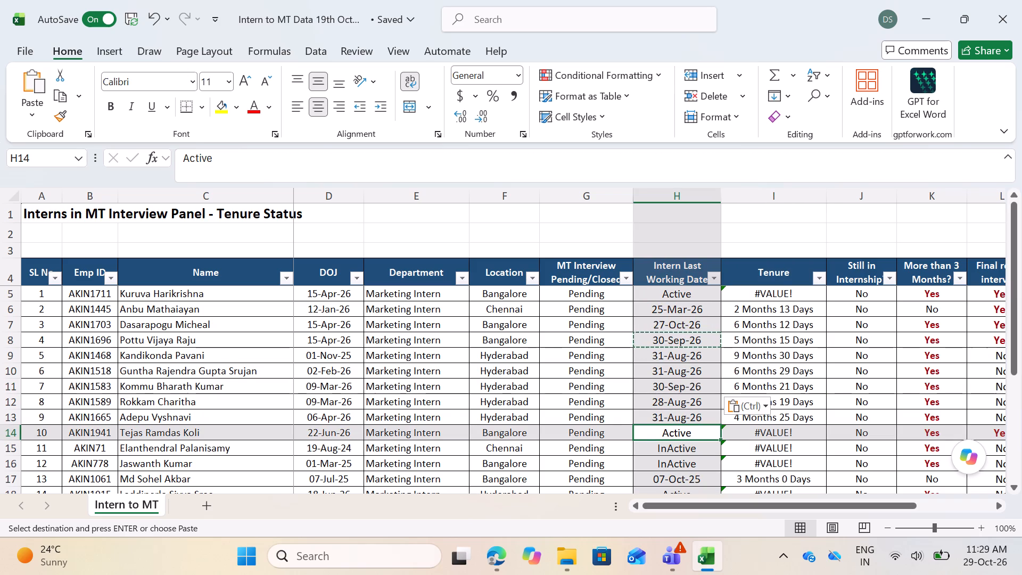
pyautogui.scroll(-3, 702, 447)
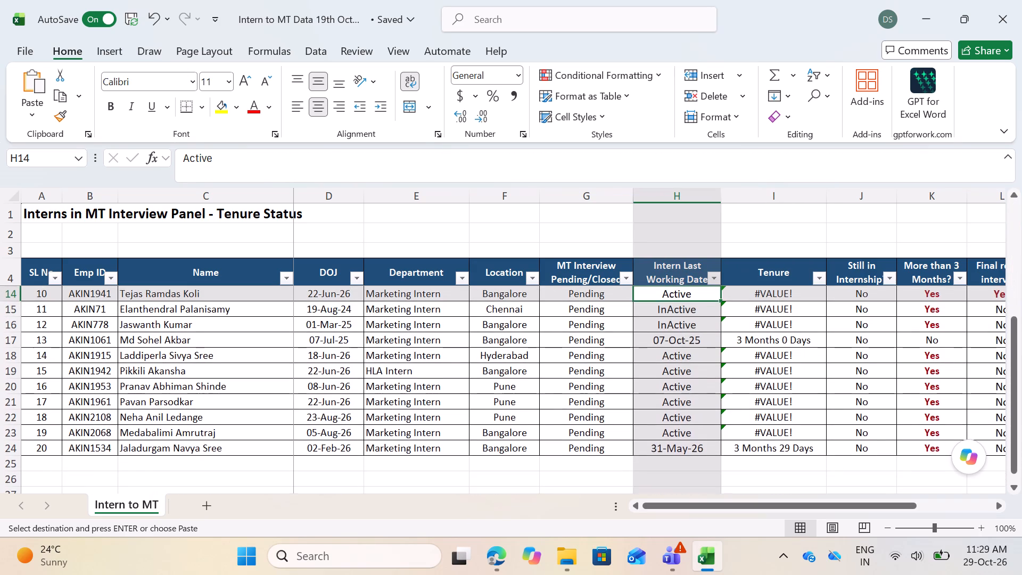
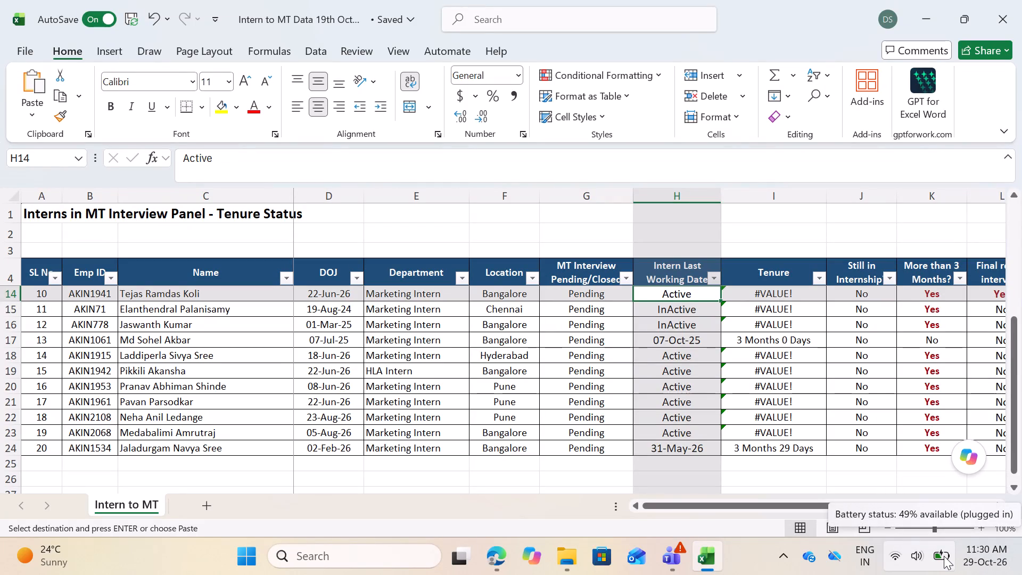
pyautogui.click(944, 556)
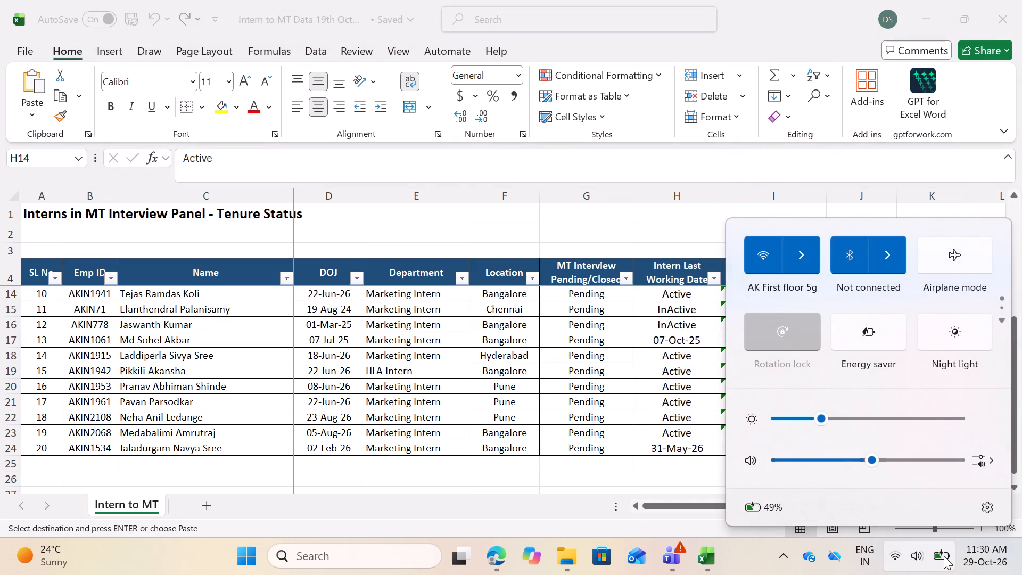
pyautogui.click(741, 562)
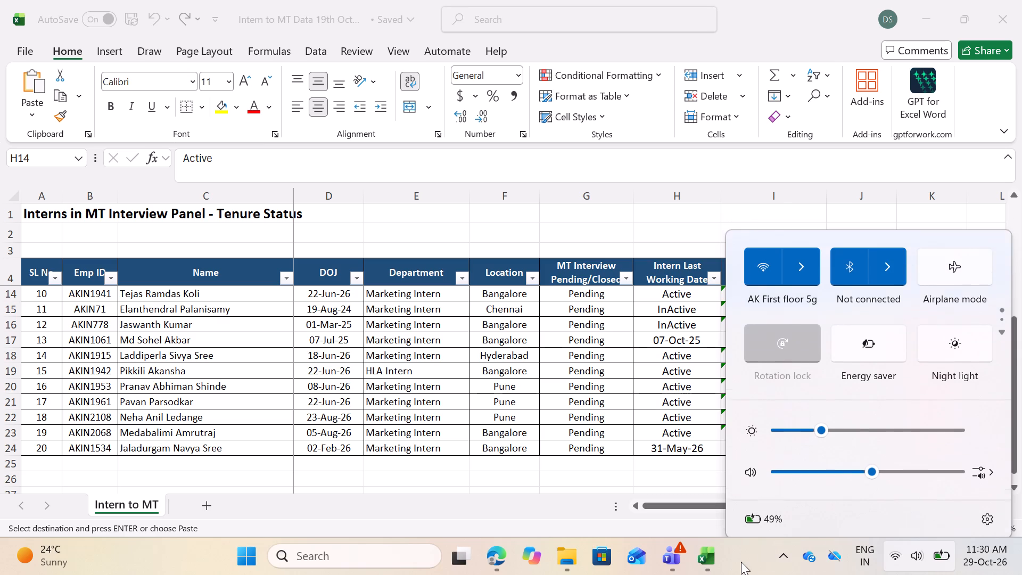
# Select the empty cell I2 above the Tenure header and open its contents for editing.
pyautogui.scroll(1, 678, 387)
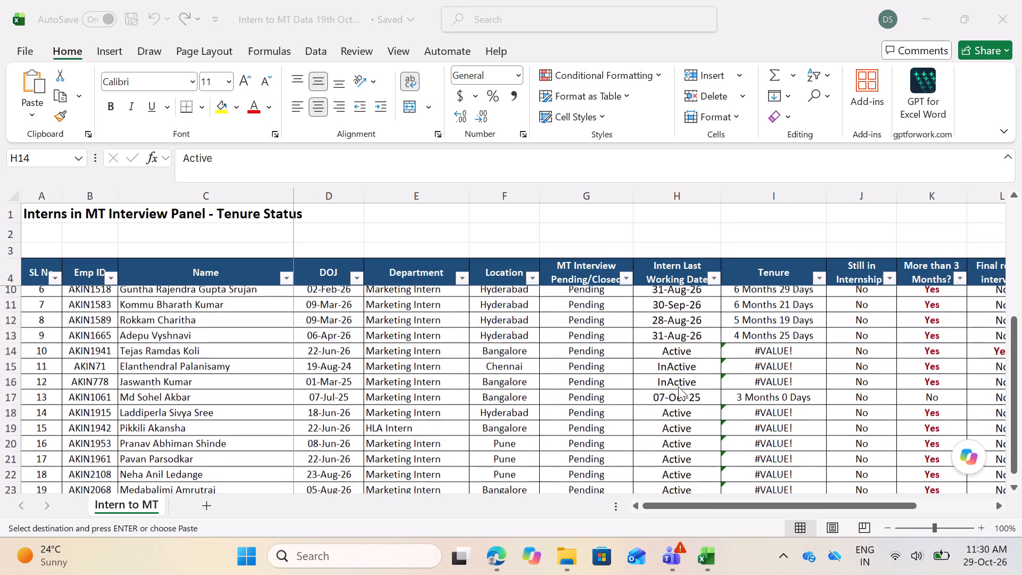
pyautogui.scroll(2, 678, 387)
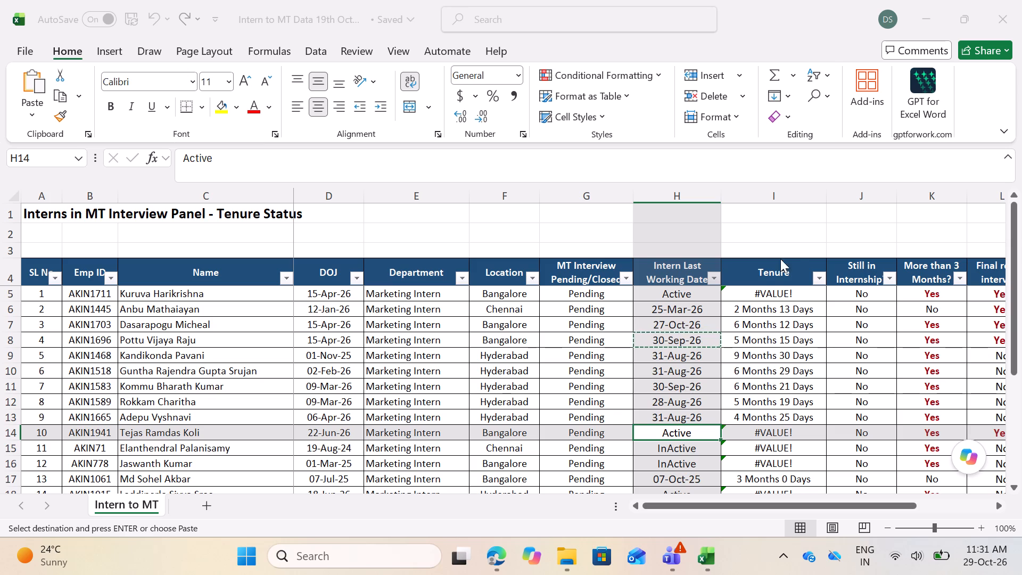
pyautogui.click(800, 239)
pyautogui.click(799, 231)
pyautogui.click(806, 165)
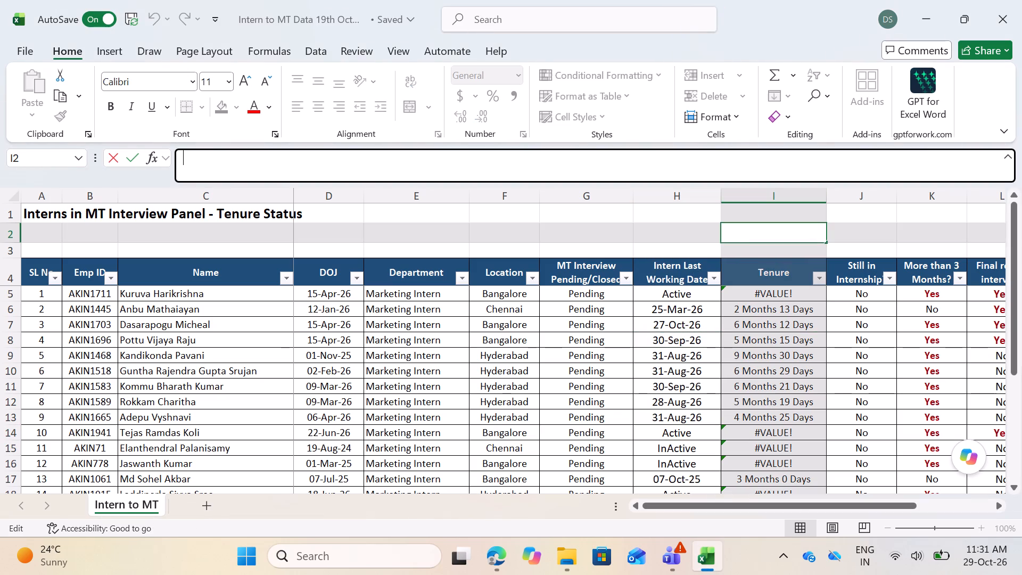
# Copy the Intern Last Working Date 30-09-2026 from cell H8 into cell H18, replacing the Active entry.
pyautogui.click(702, 231)
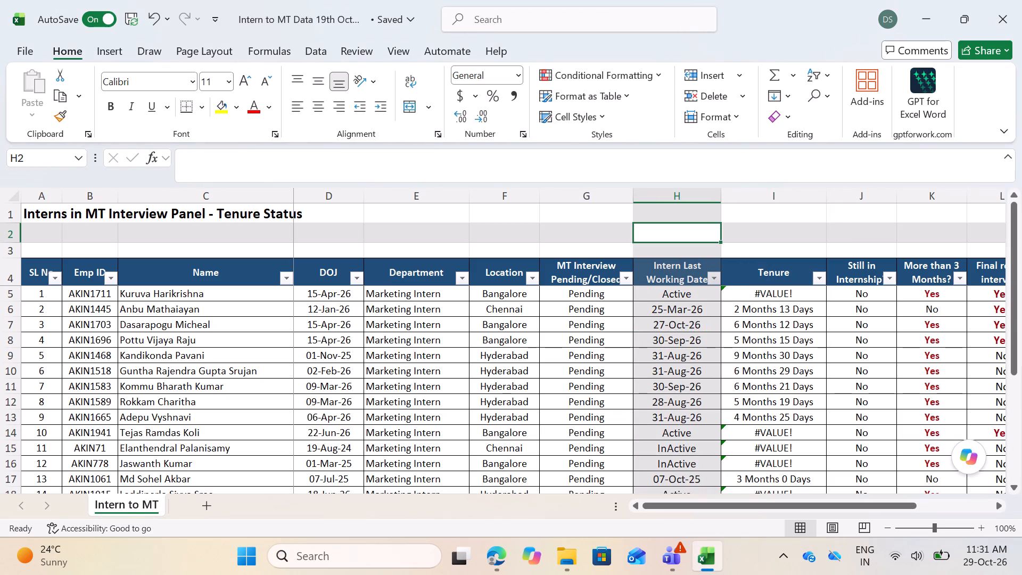
pyautogui.click(679, 292)
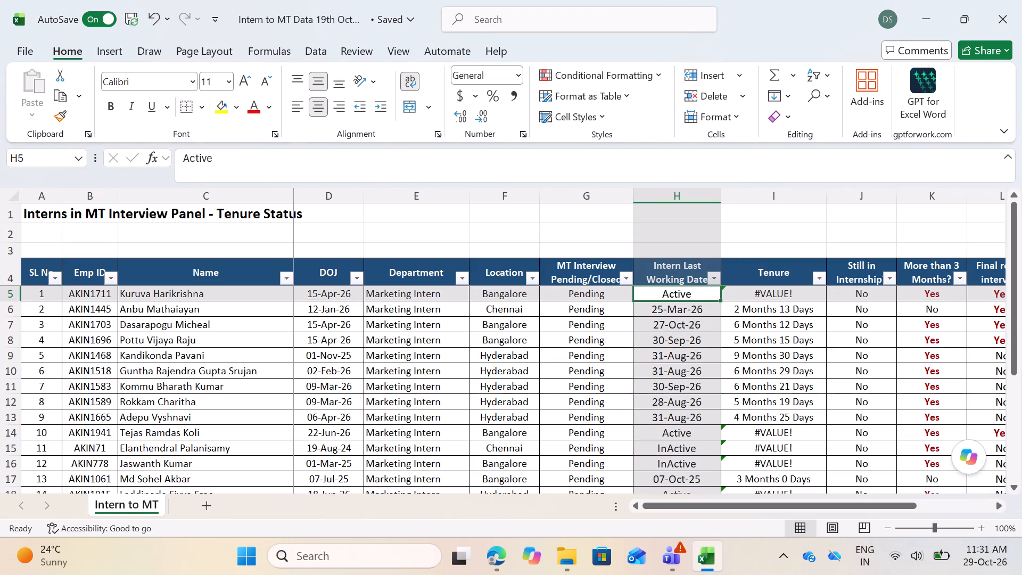
pyautogui.scroll(-1, 781, 334)
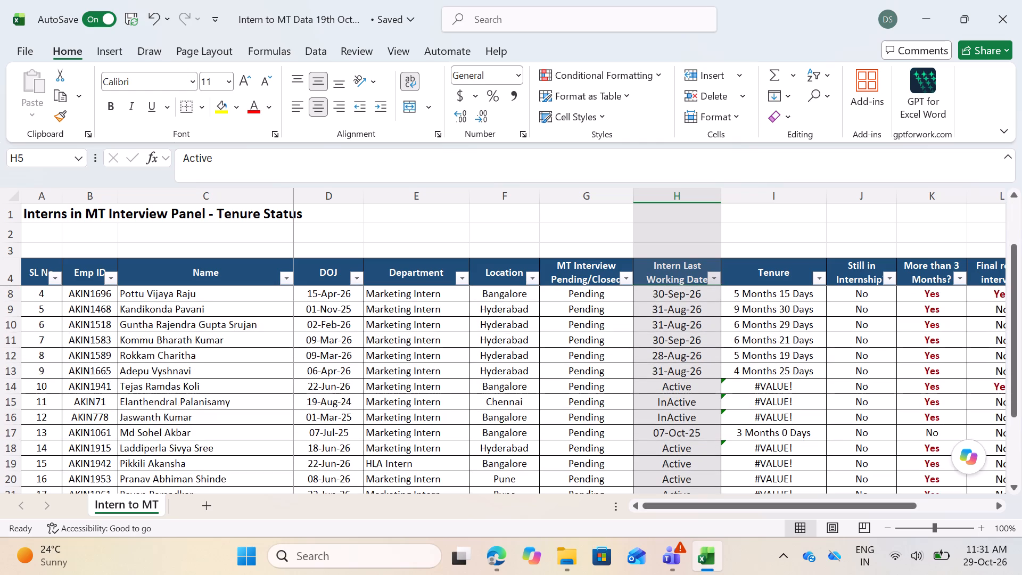
pyautogui.scroll(-2, 782, 332)
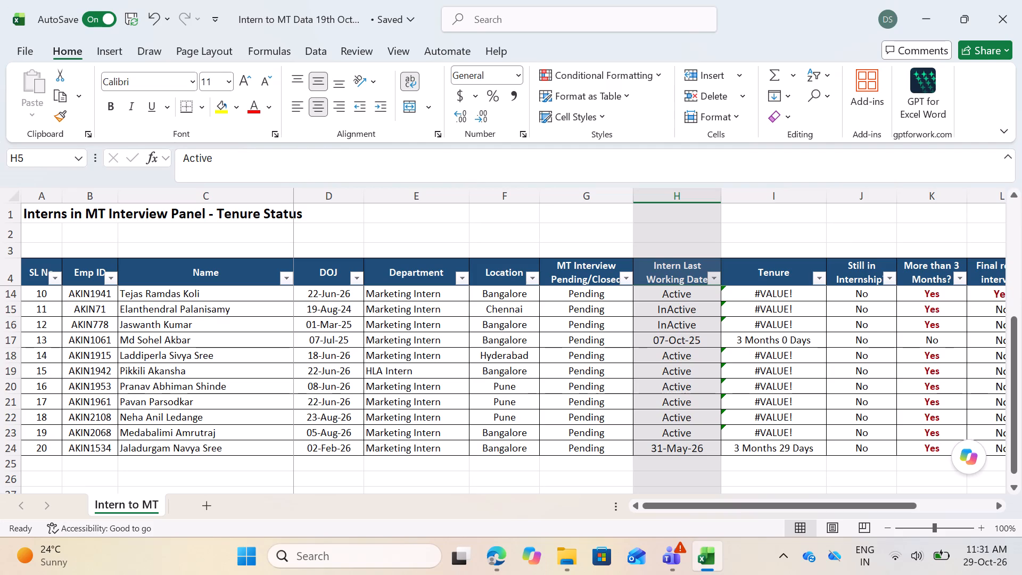
pyautogui.click(12, 356)
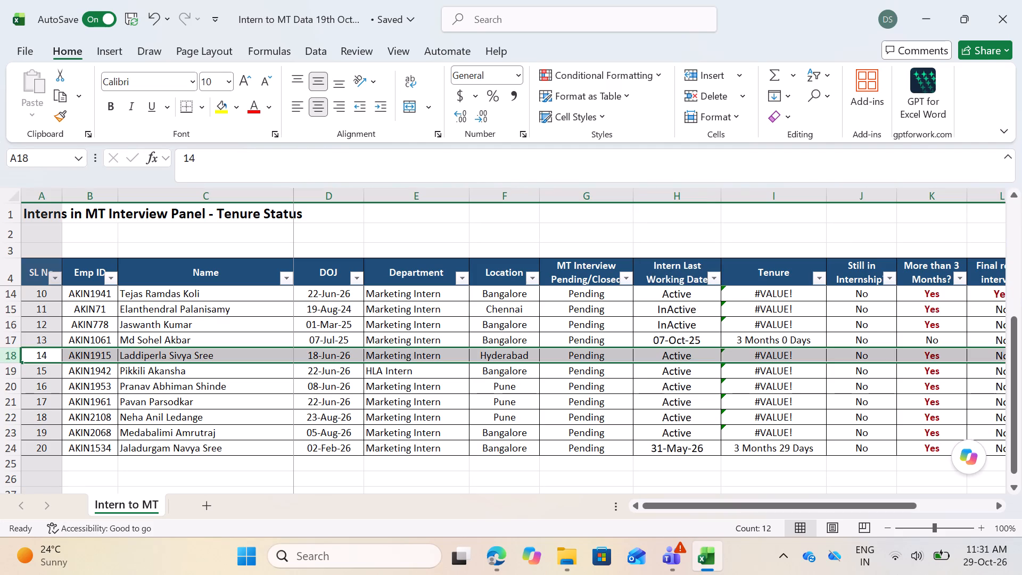
pyautogui.scroll(3, 739, 351)
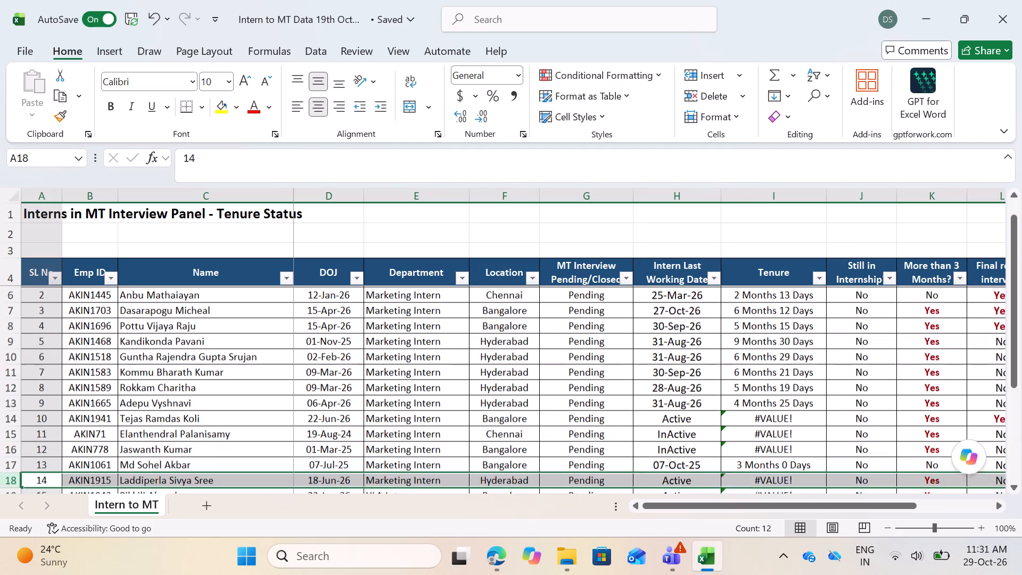
pyautogui.click(696, 342)
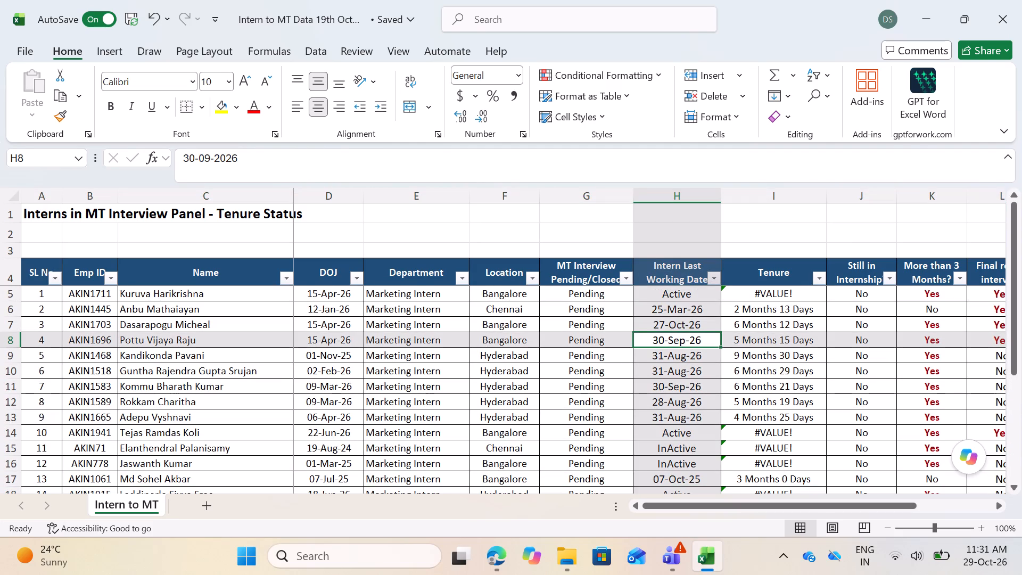
pyautogui.hotkey('ctrl', 'c')
pyautogui.scroll(-1, 666, 379)
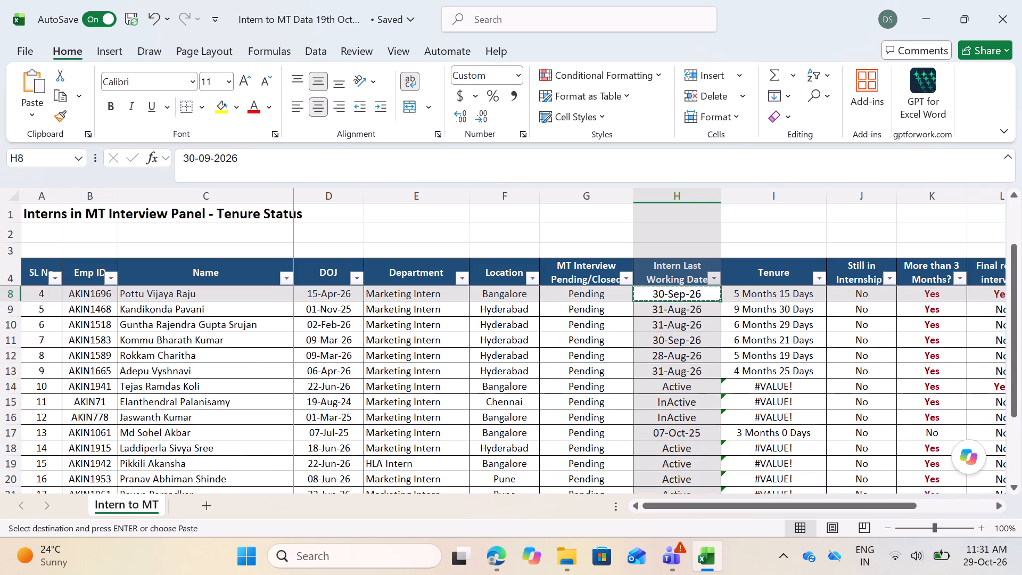
pyautogui.scroll(-1, 97, 420)
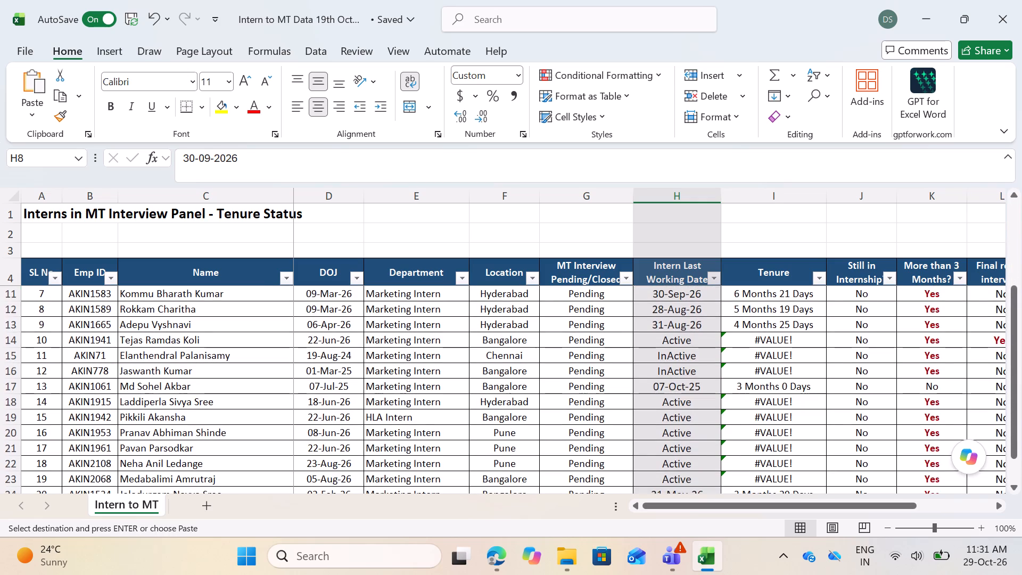
pyautogui.click(17, 402)
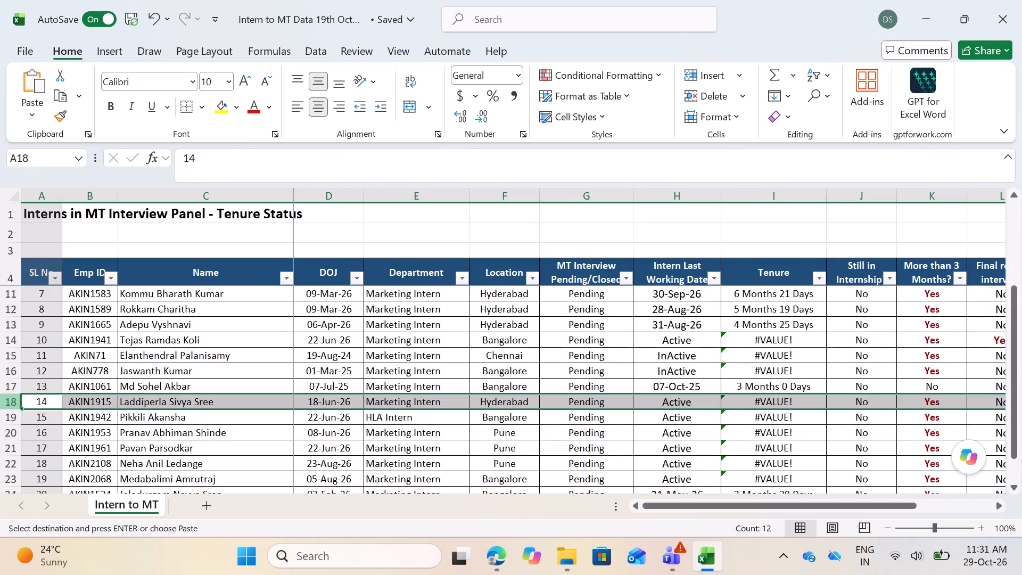
pyautogui.click(685, 401)
pyautogui.hotkey('ctrl', 'v')
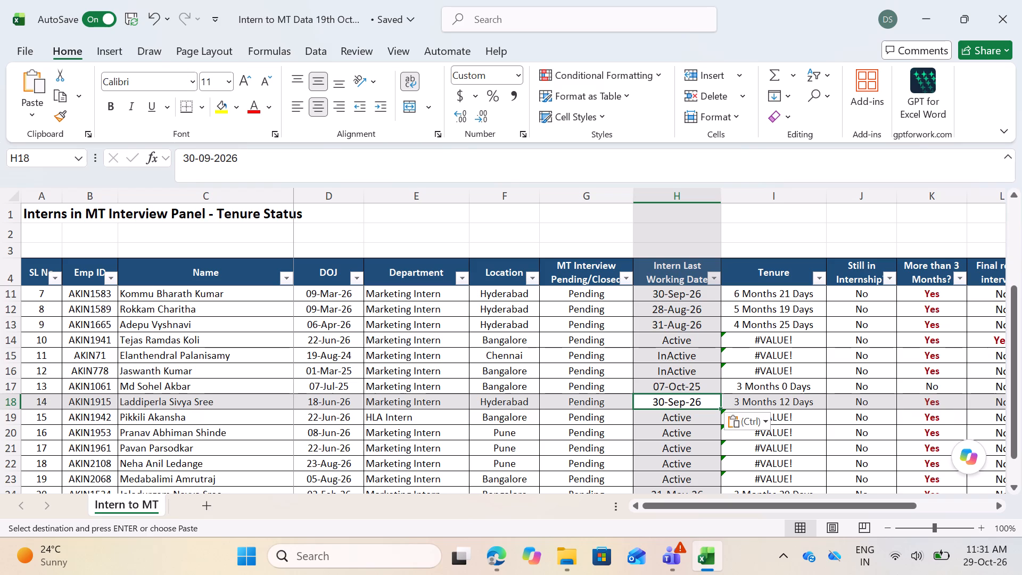
# Review the remaining Active entries in the Intern Last Working Date column and the other columns for rows 19 to 23.
pyautogui.hscroll(-1, 628, 435)
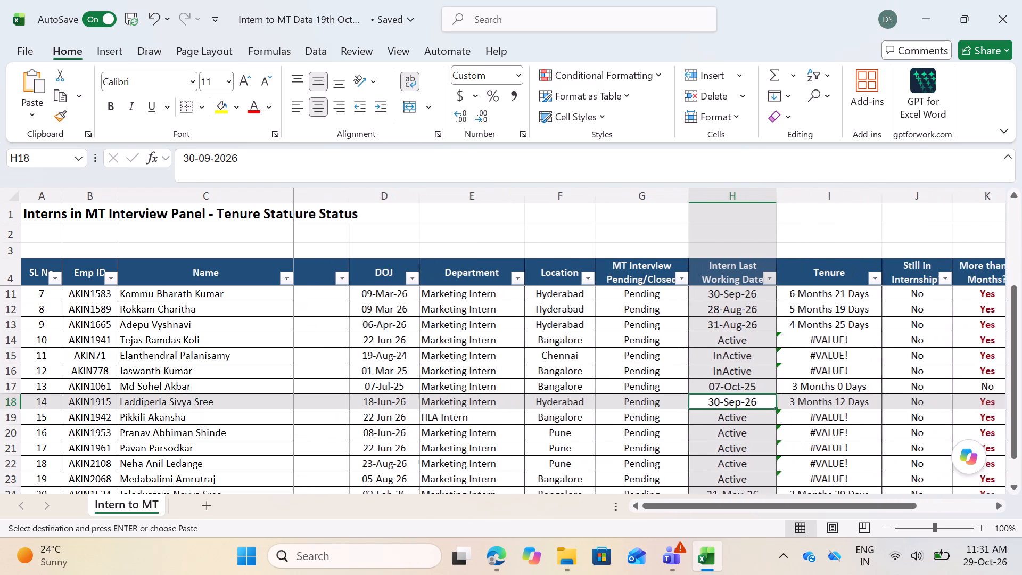
pyautogui.hscroll(-1, 628, 435)
pyautogui.scroll(-1, 677, 429)
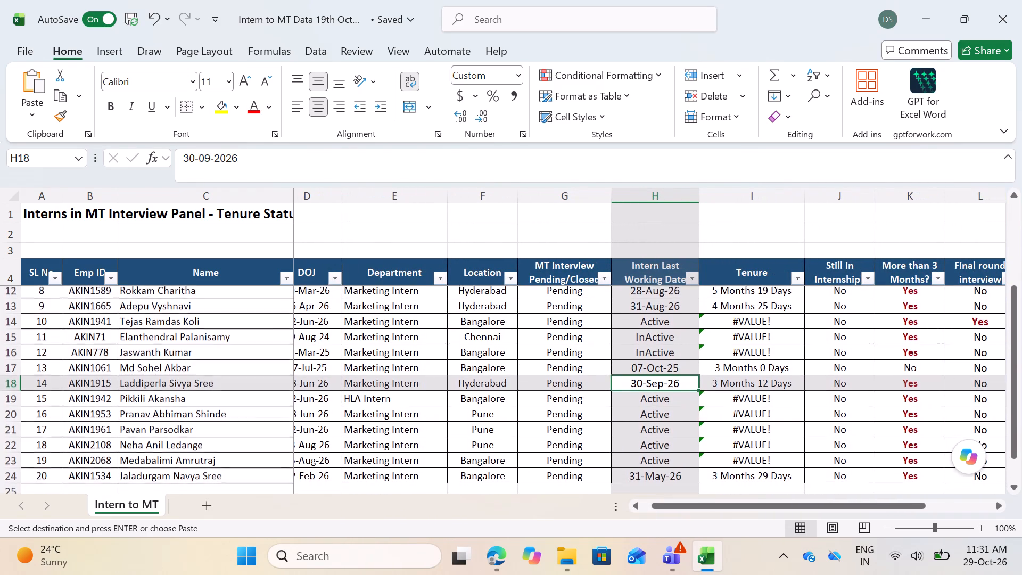
pyautogui.scroll(-1, 678, 429)
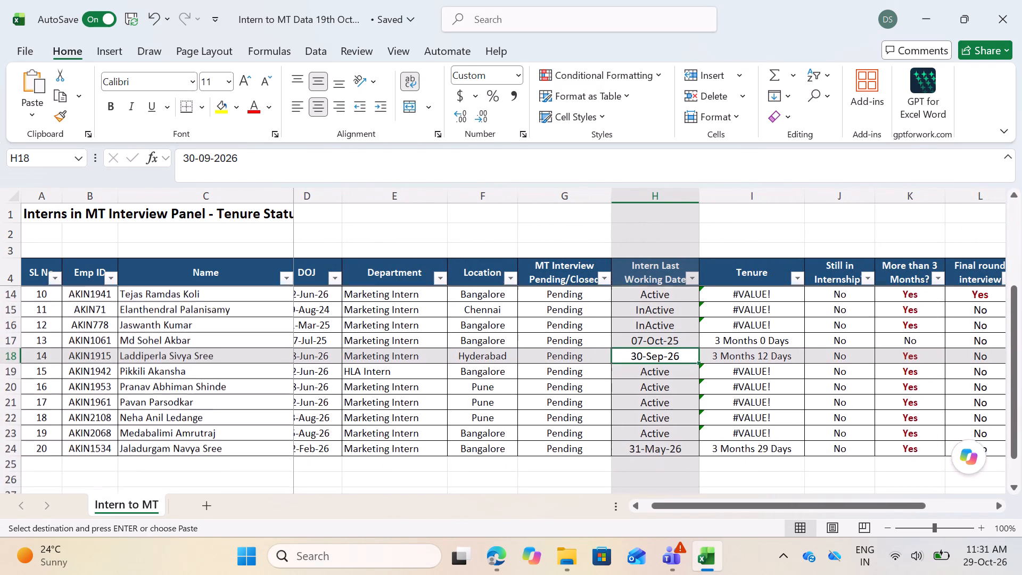
pyautogui.scroll(-1, 675, 410)
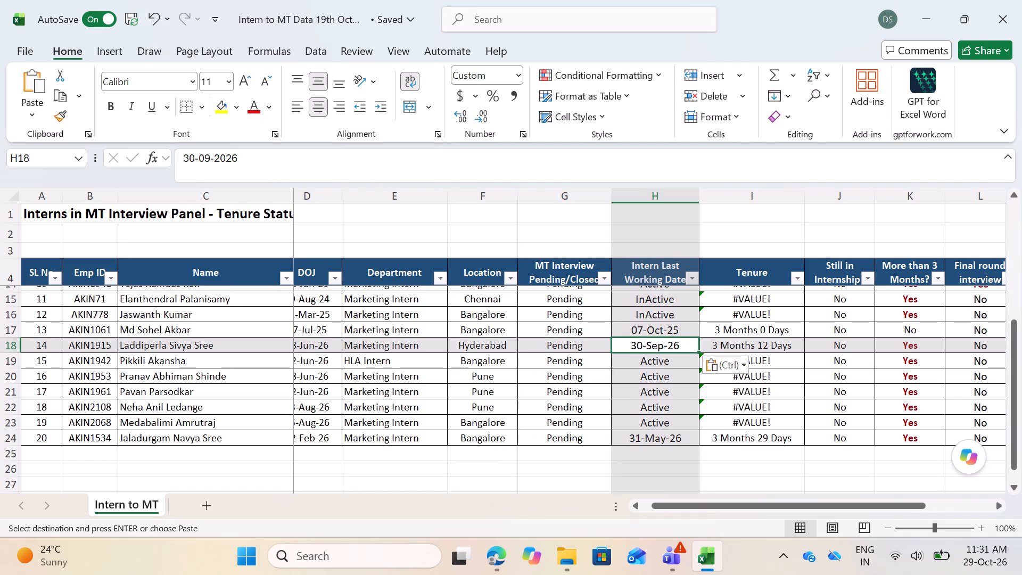
pyautogui.click(665, 392)
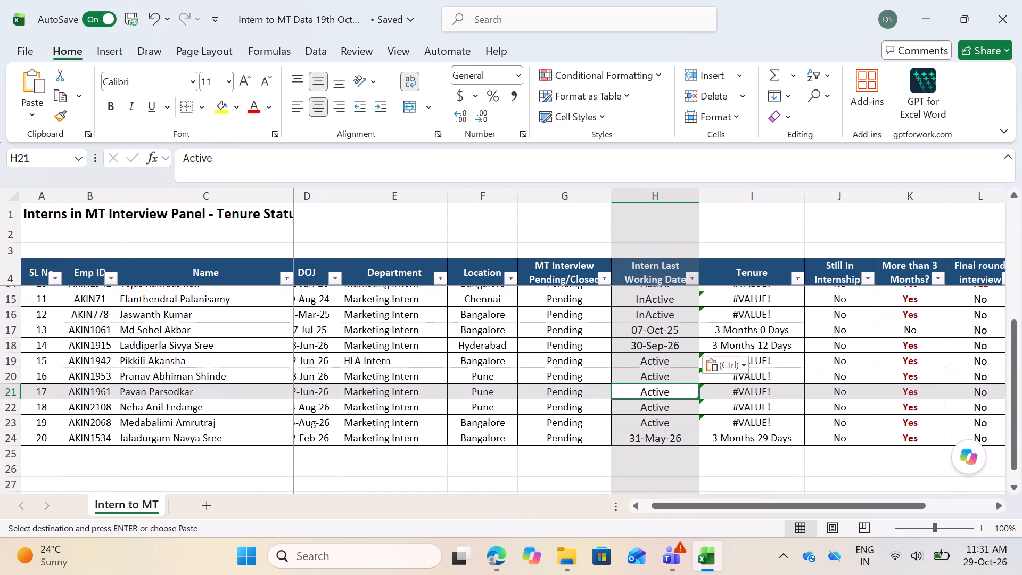
pyautogui.click(672, 409)
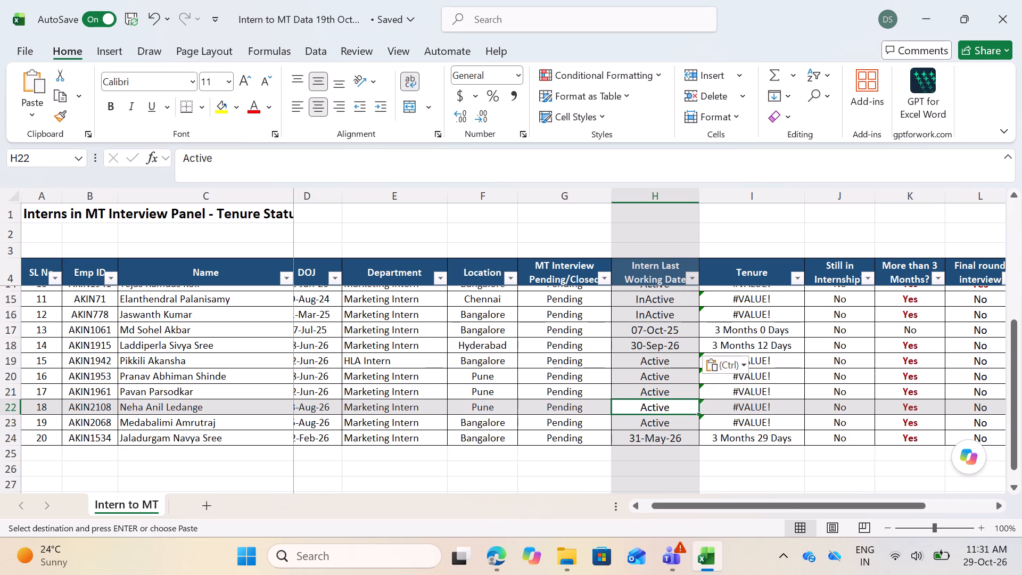
pyautogui.hscroll(6, 663, 426)
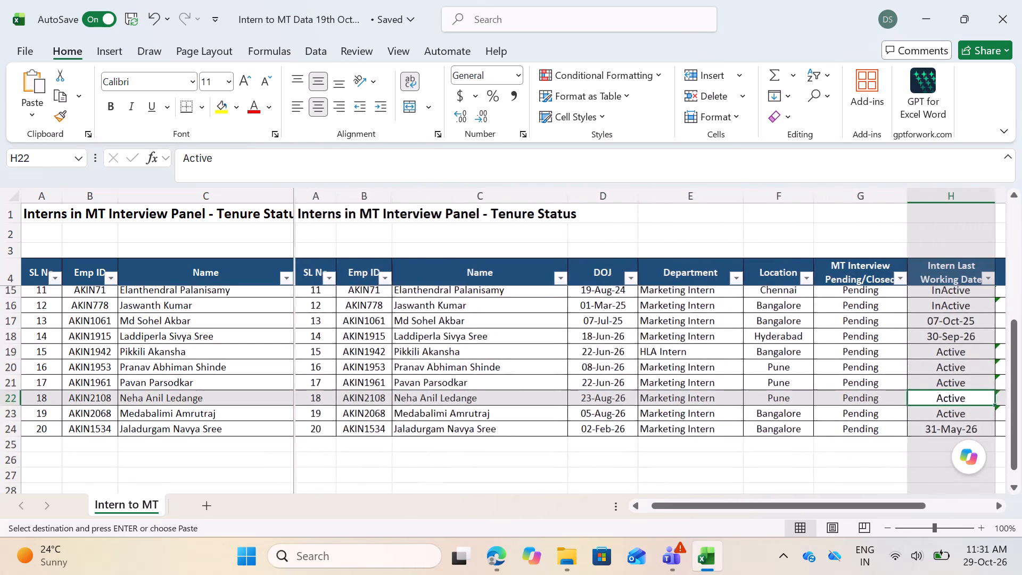
pyautogui.hscroll(1, 663, 426)
pyautogui.hscroll(-5, 663, 426)
pyautogui.hscroll(1, 663, 426)
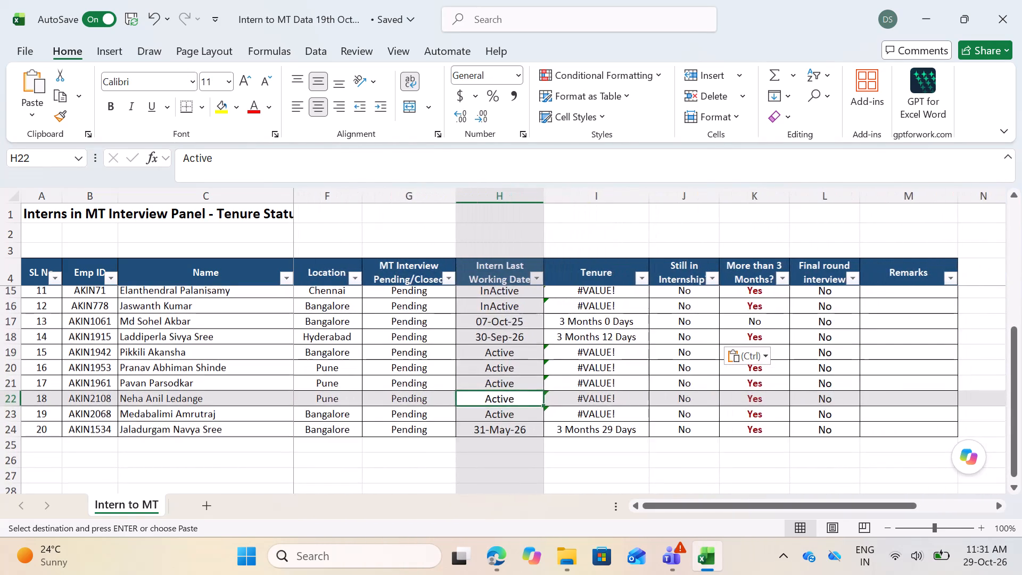
pyautogui.hscroll(1, 663, 426)
pyautogui.scroll(2, 663, 426)
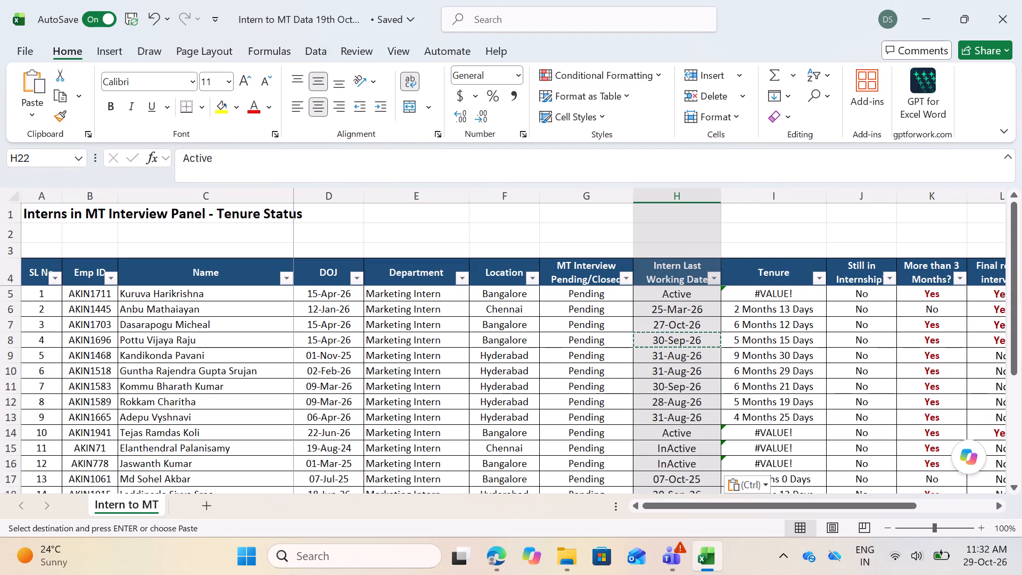
pyautogui.click(766, 235)
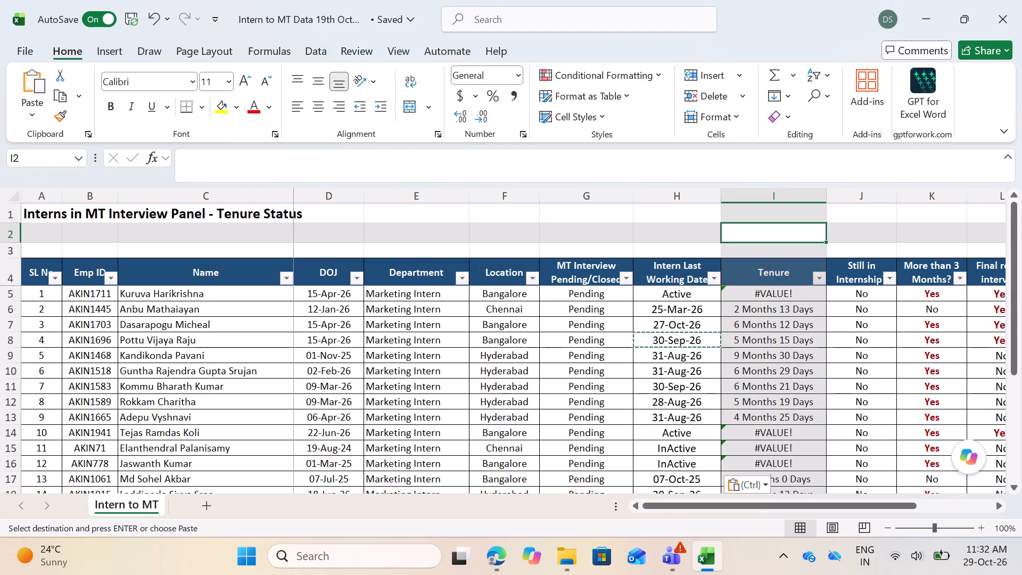
pyautogui.click(751, 169)
pyautogui.click(689, 236)
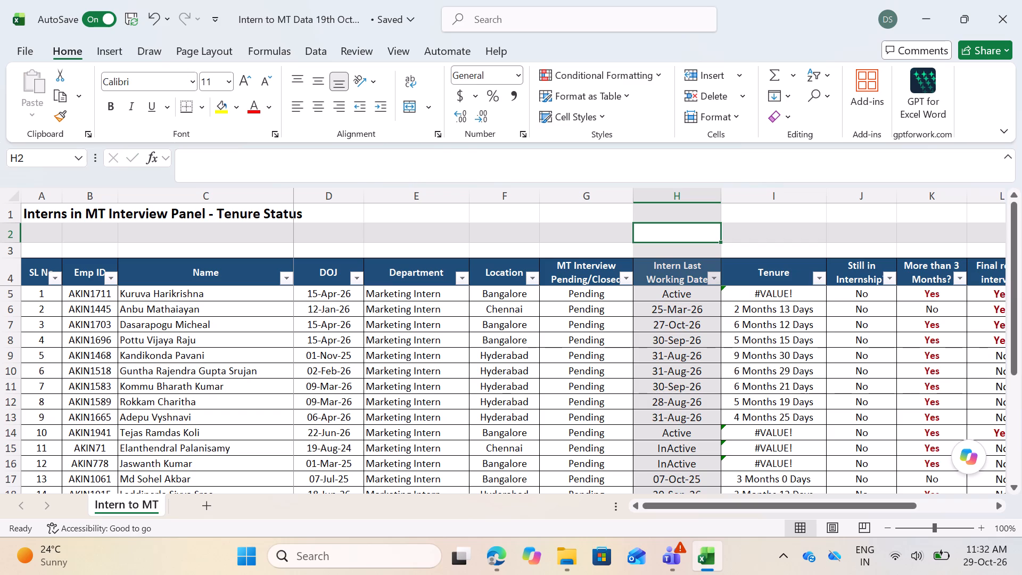
# Select 2 November 2026 in the Windows calendar, clear all system notifications and return to the workbook.
pyautogui.click(982, 554)
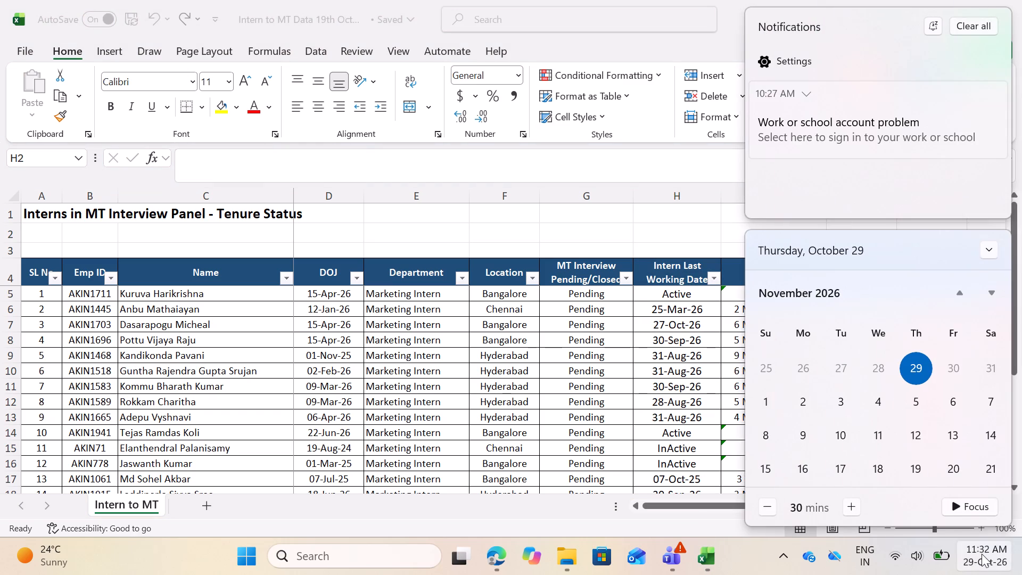
pyautogui.click(812, 405)
pyautogui.click(980, 28)
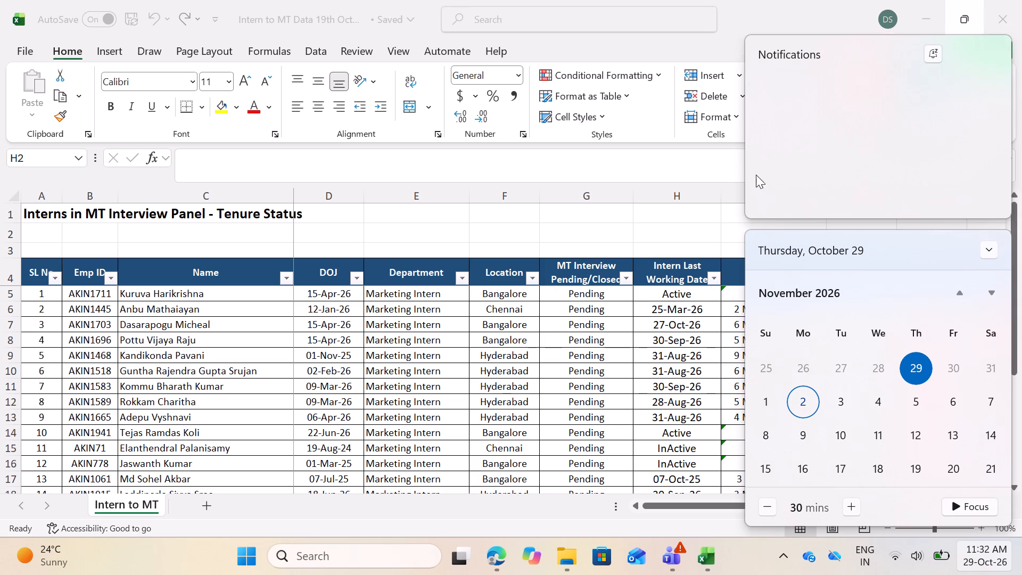
pyautogui.click(664, 219)
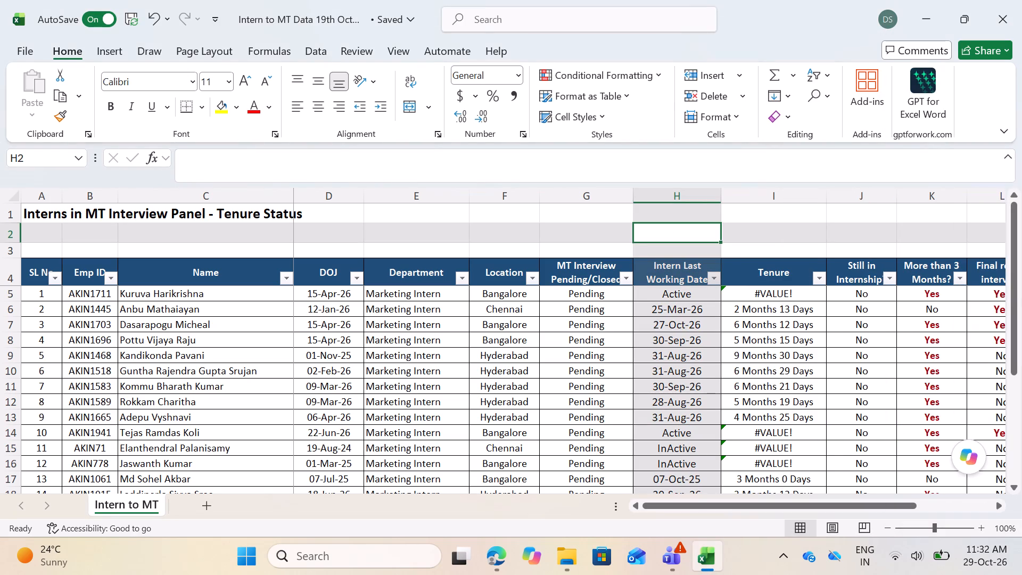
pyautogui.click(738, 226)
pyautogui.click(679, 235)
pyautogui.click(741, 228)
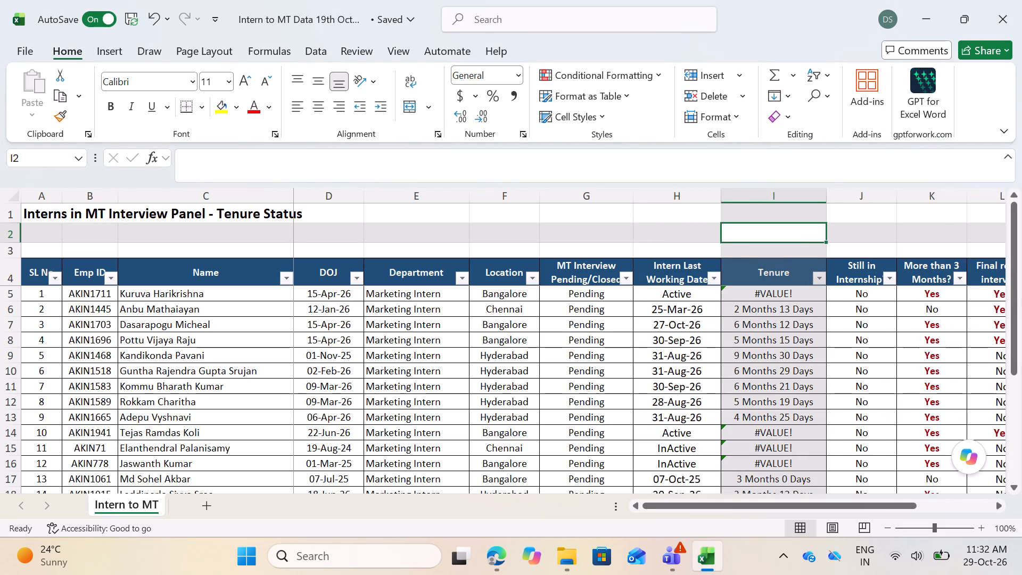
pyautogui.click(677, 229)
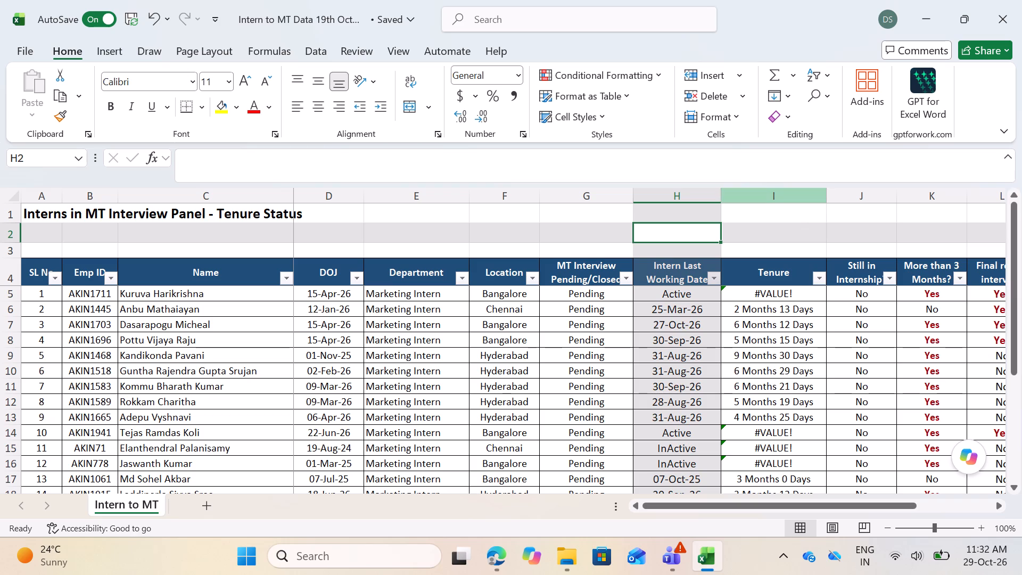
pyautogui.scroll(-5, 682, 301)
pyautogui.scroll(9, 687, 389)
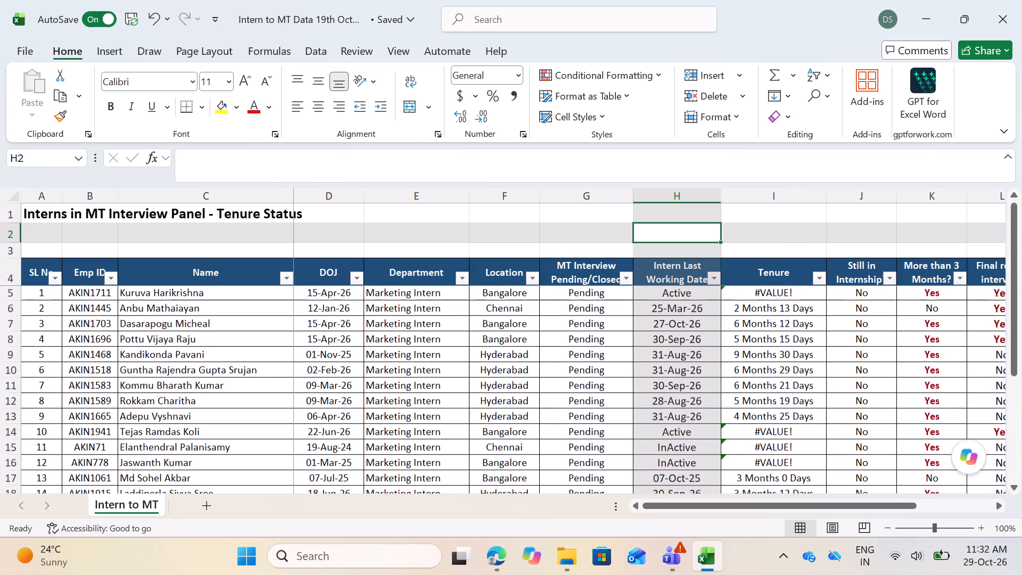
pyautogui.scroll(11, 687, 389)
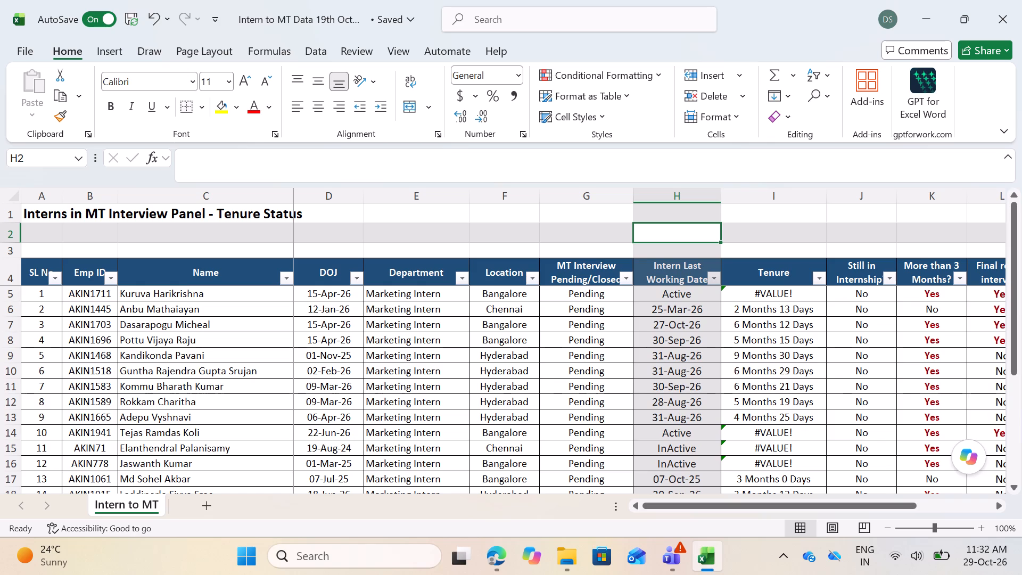